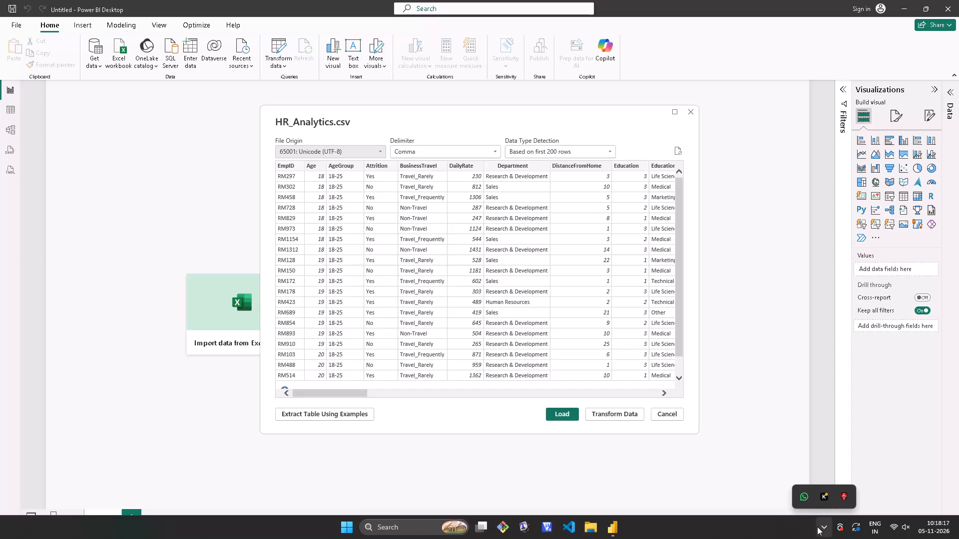
Capture a full-screen screenshot of the HR_Analytics.csv import preview.
click(817, 527)
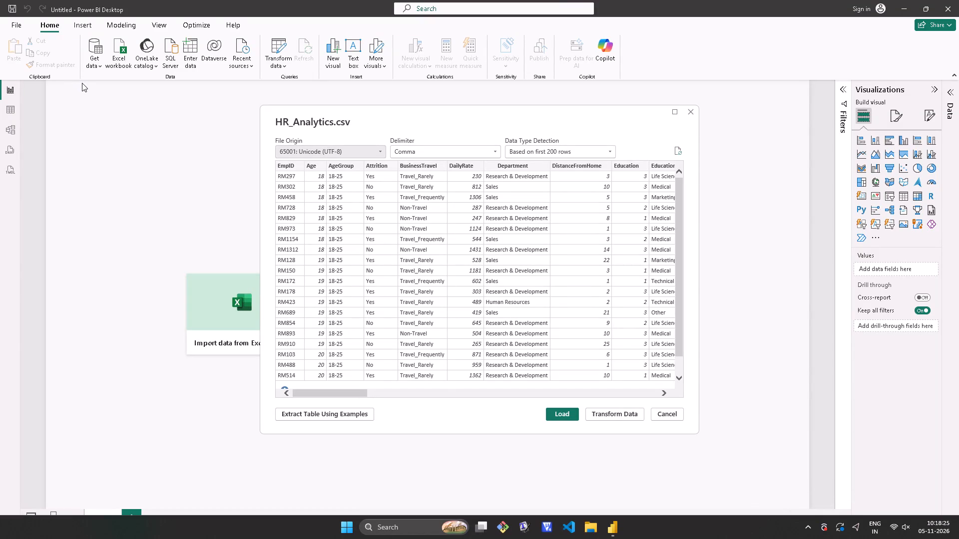
key(shift+super+s)
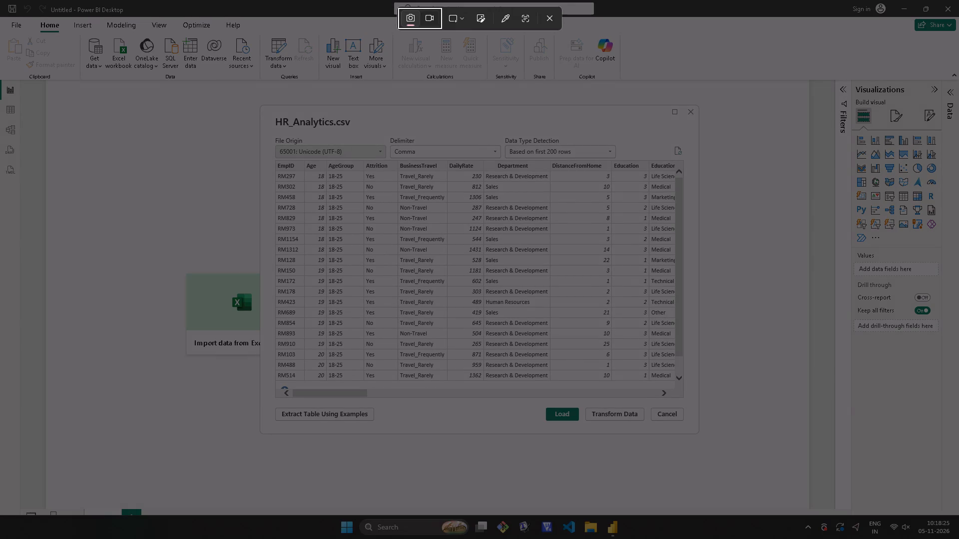
drag(0, 0, 958, 538)
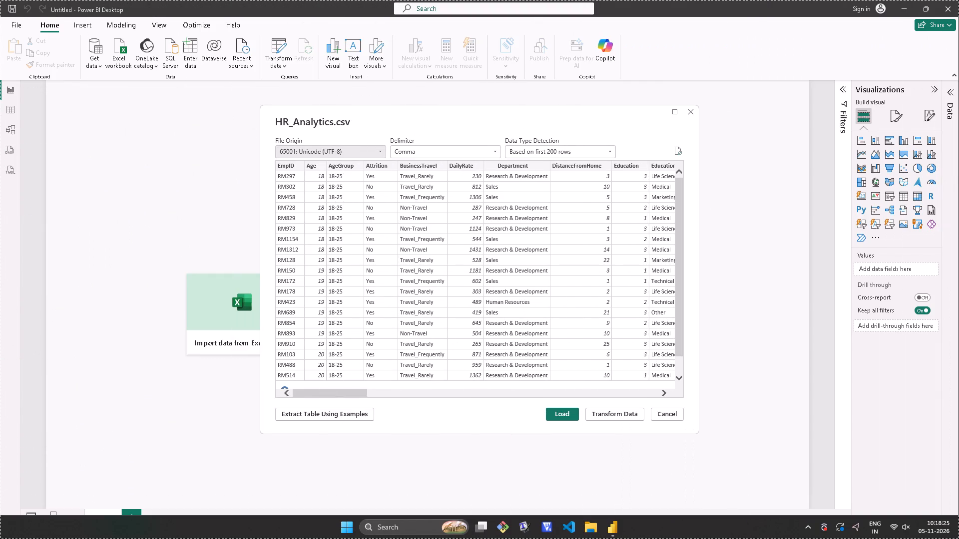
drag(958, 538, 957, 538)
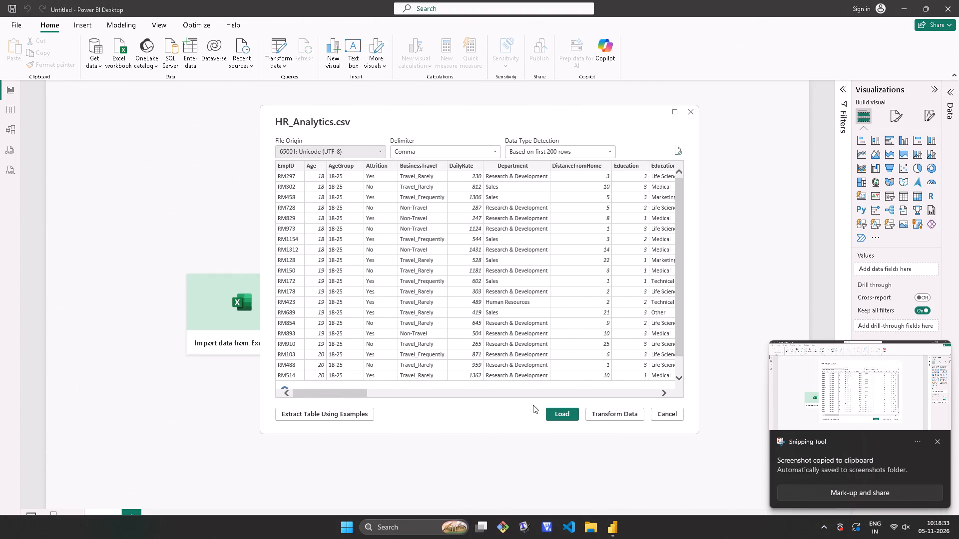
Open the HR_Analytics.csv data for transformation in Power Query Editor and maximize the editor window.
click(607, 414)
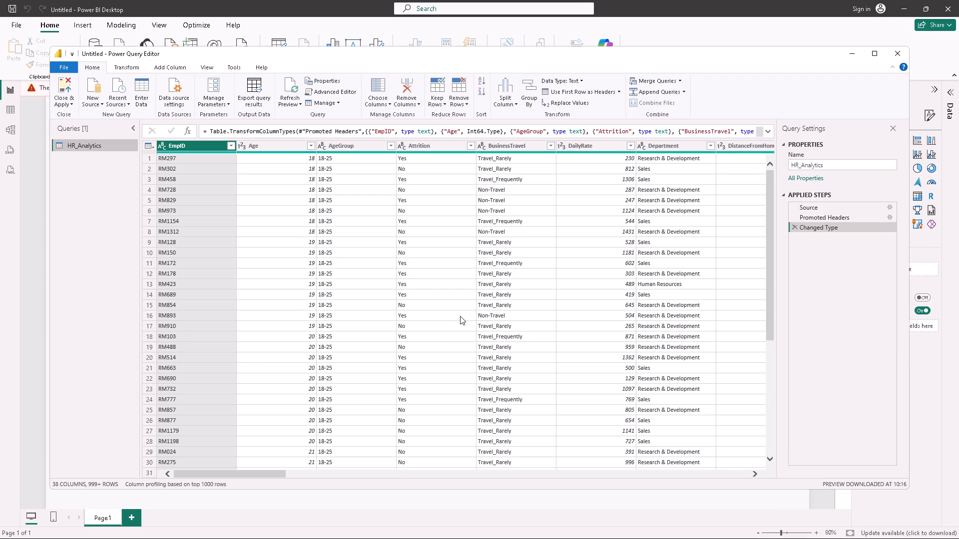
scroll(264, 361, down, 2)
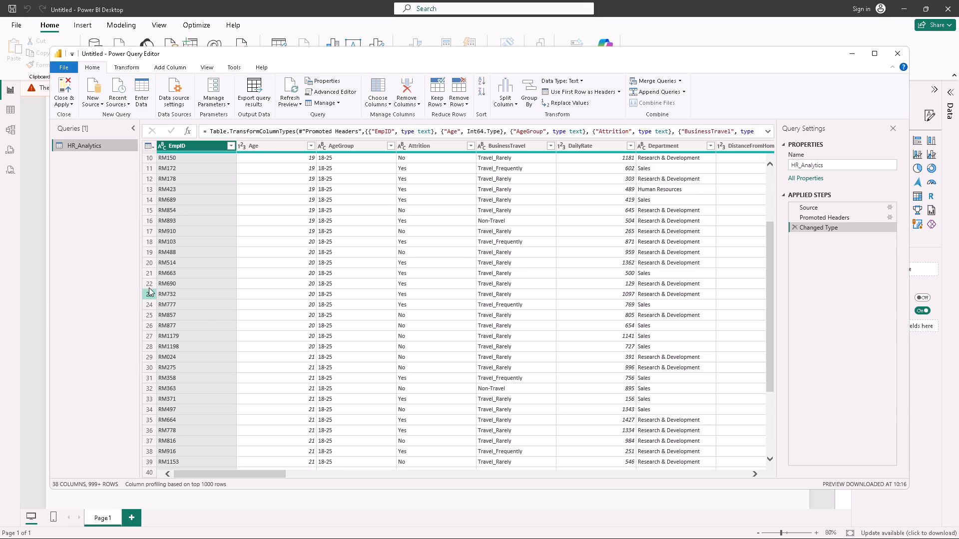
click(875, 52)
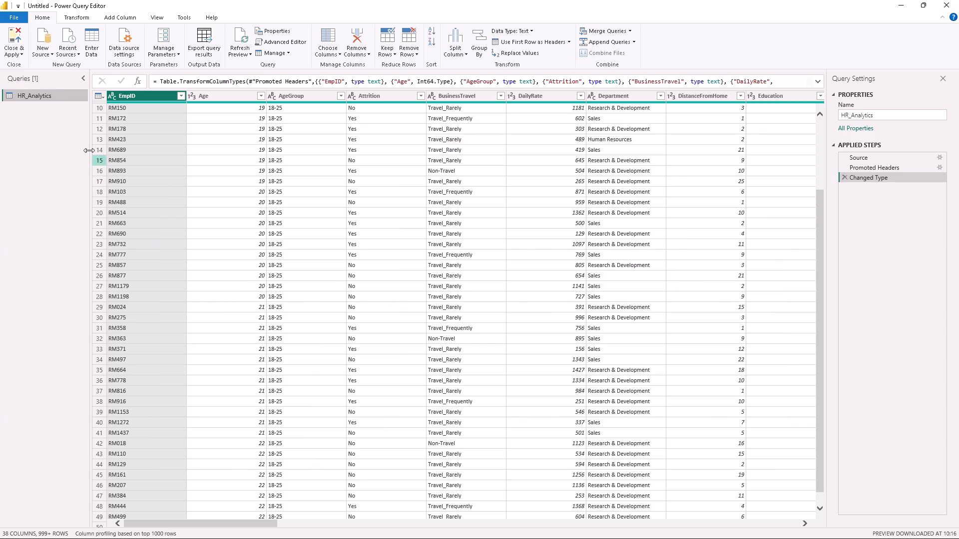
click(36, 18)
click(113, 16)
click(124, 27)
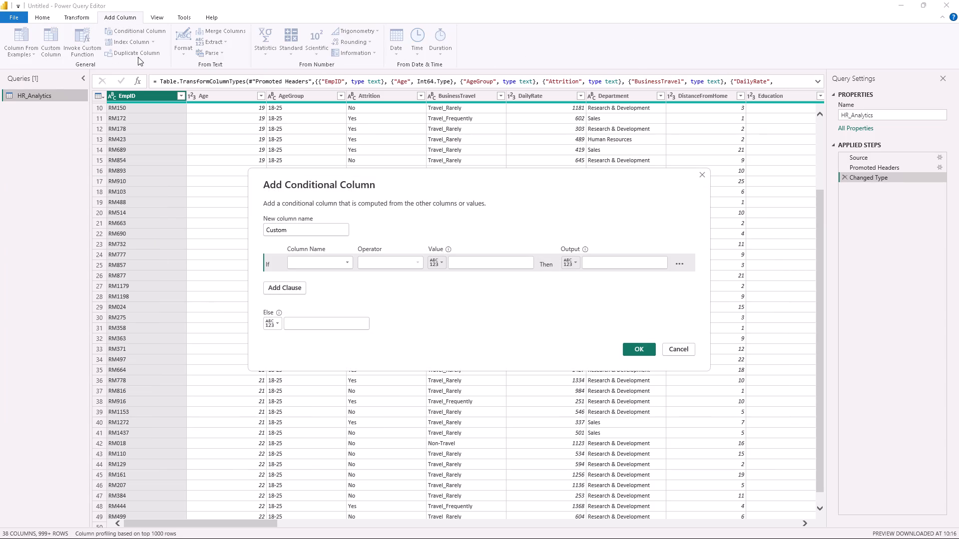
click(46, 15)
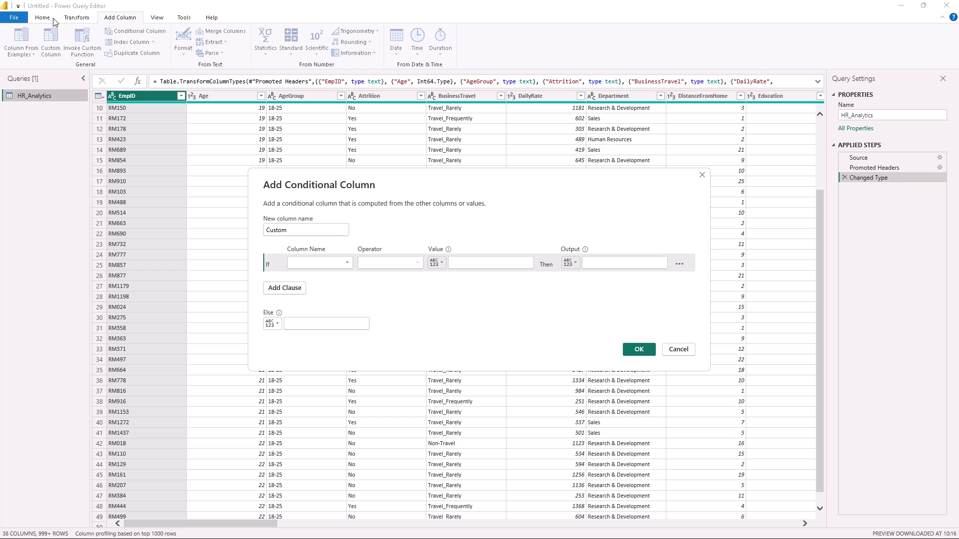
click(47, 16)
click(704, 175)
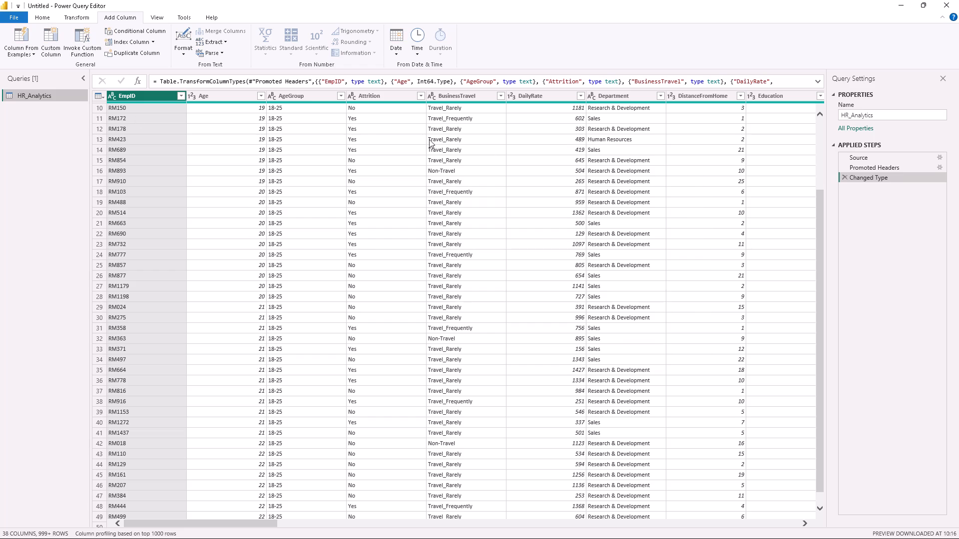
Use the first row of the HR_Analytics query as column headers.
click(35, 17)
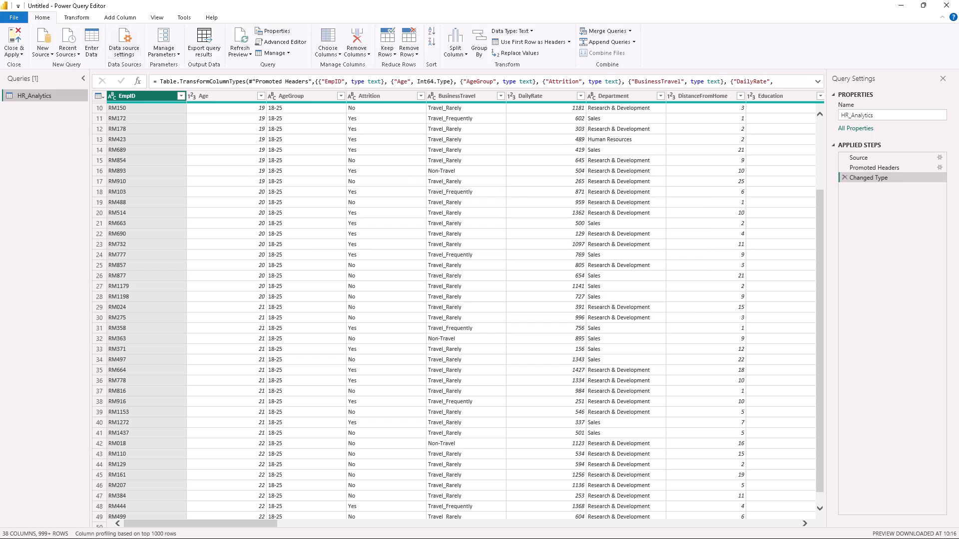
click(568, 39)
click(565, 53)
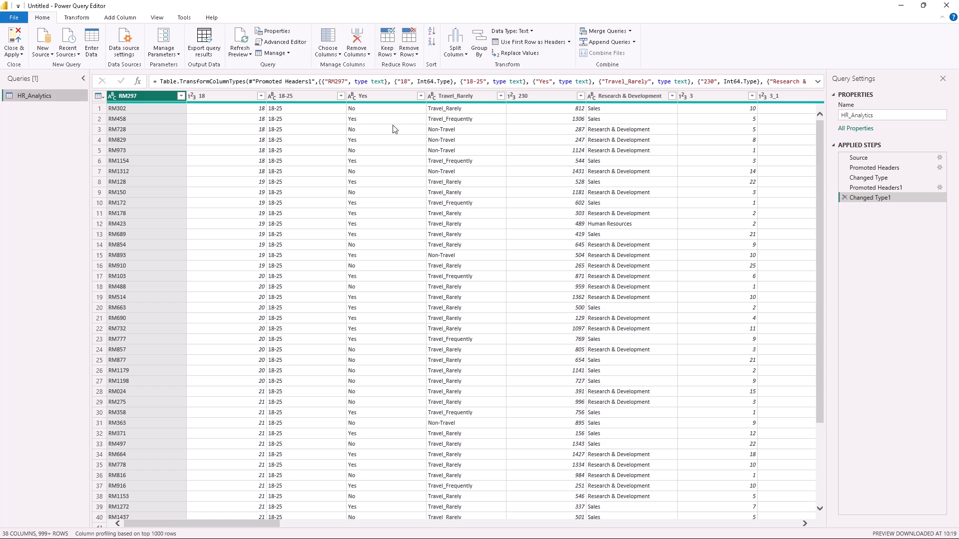
Look over the HR_Analytics rows and promote the current first row to column headers again.
scroll(377, 136, up, 4)
scroll(377, 136, down, 5)
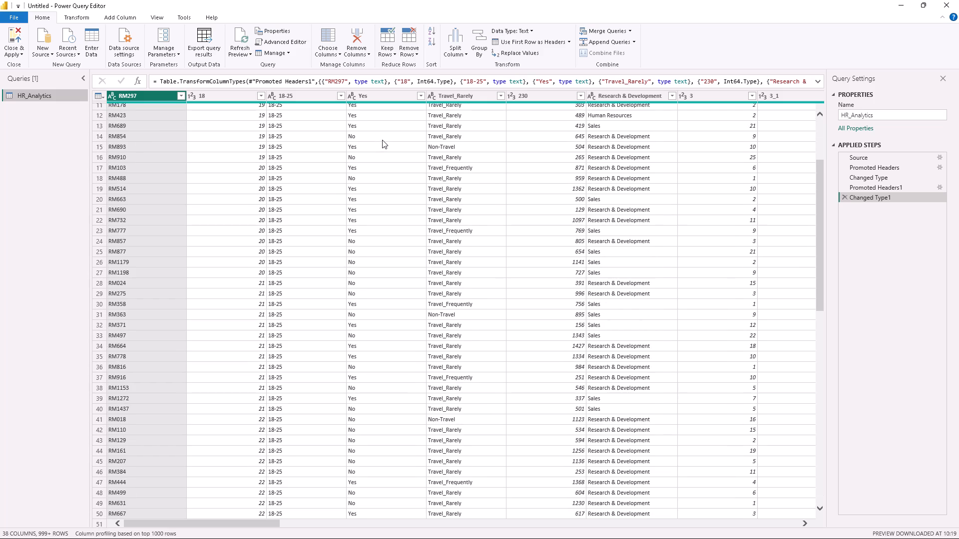
scroll(382, 140, up, 6)
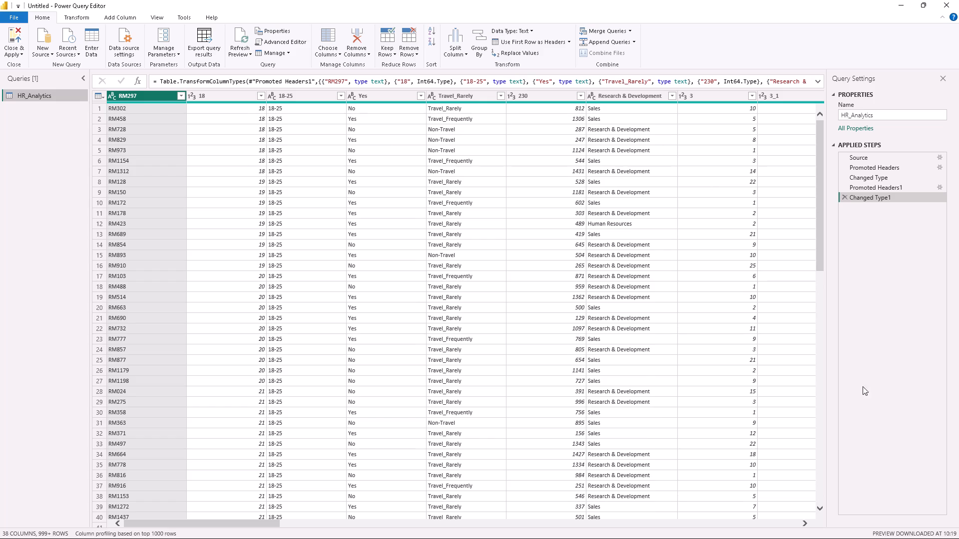
scroll(838, 241, up, 1)
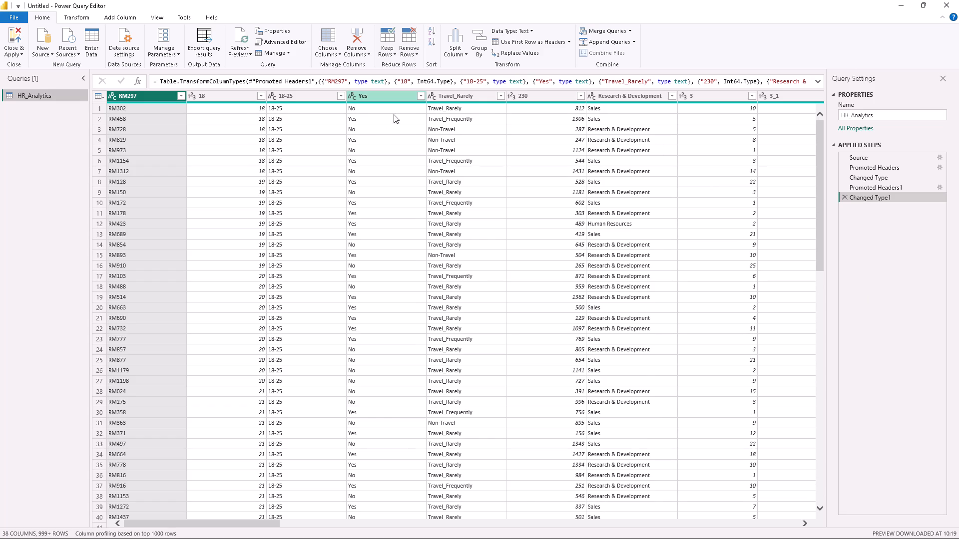
click(217, 97)
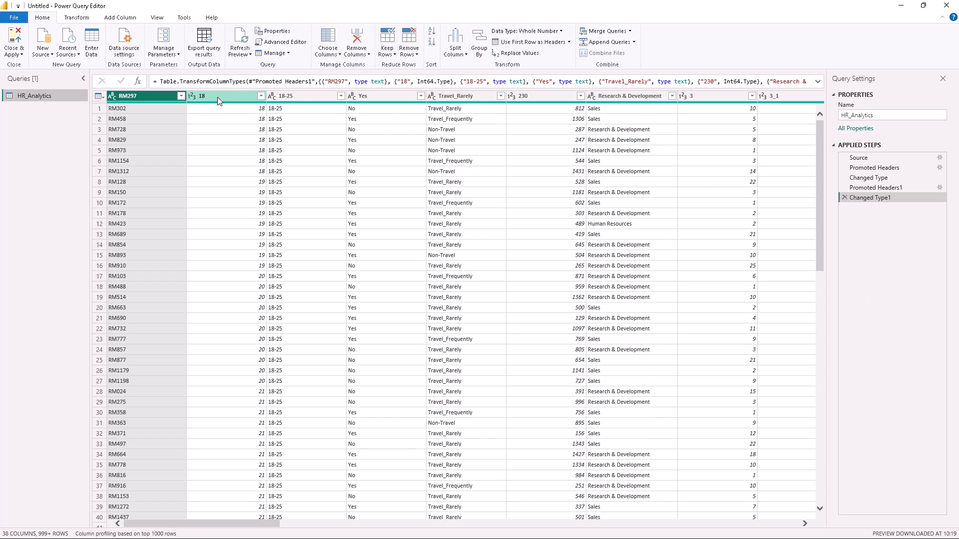
click(532, 43)
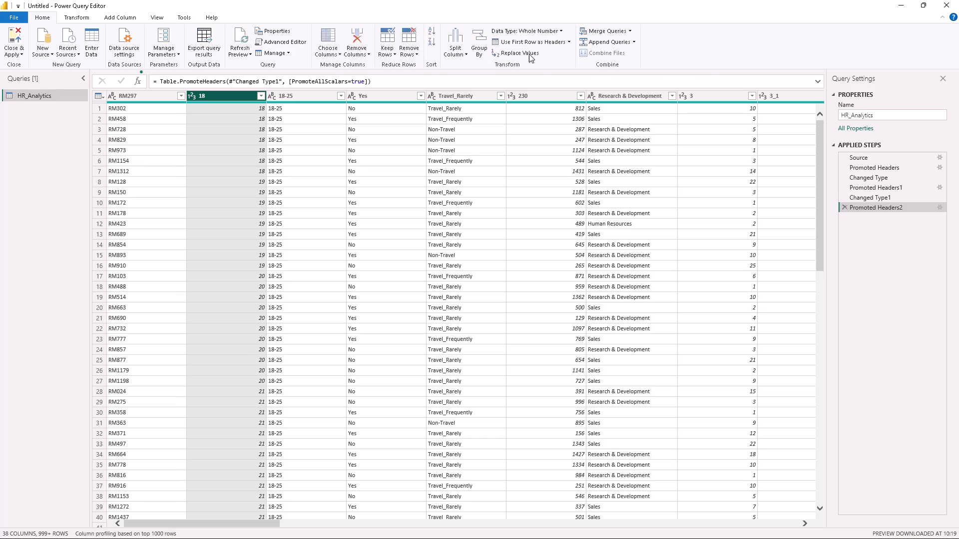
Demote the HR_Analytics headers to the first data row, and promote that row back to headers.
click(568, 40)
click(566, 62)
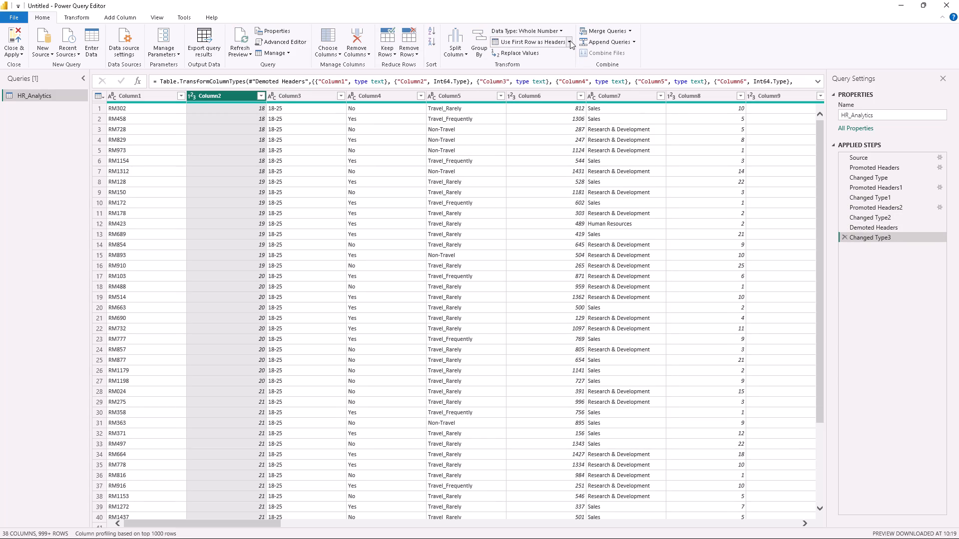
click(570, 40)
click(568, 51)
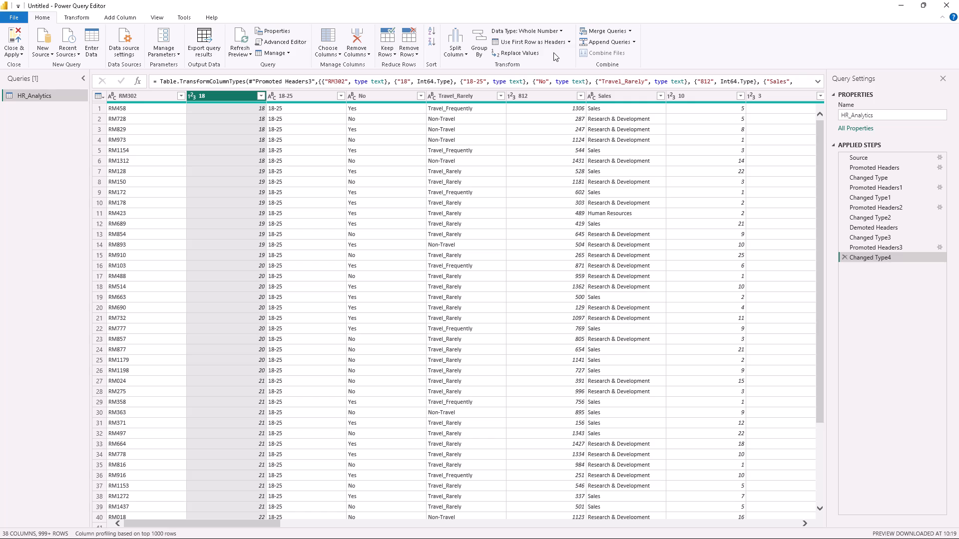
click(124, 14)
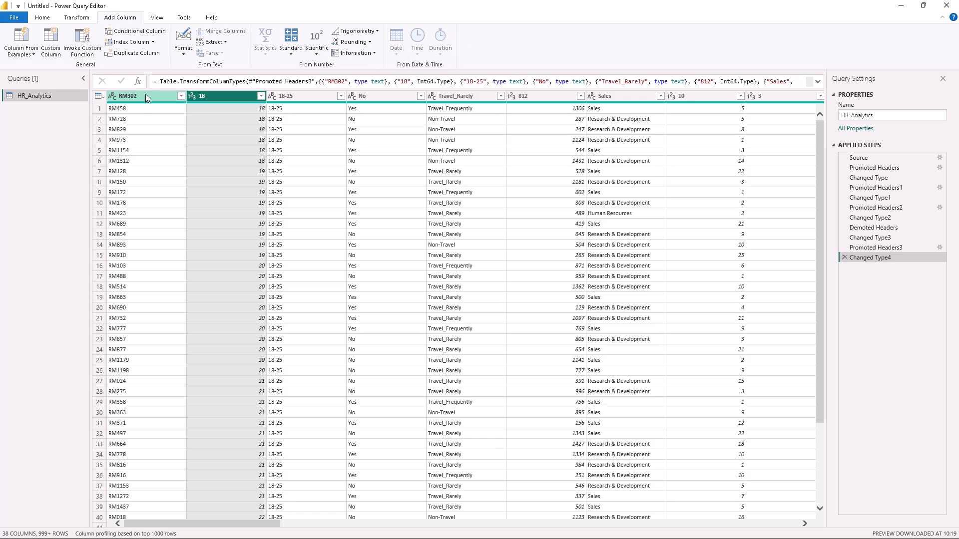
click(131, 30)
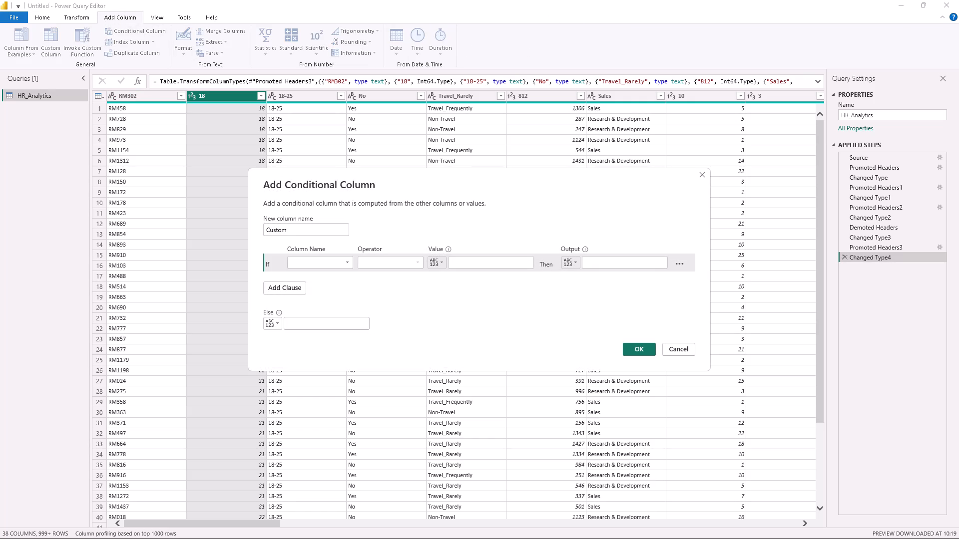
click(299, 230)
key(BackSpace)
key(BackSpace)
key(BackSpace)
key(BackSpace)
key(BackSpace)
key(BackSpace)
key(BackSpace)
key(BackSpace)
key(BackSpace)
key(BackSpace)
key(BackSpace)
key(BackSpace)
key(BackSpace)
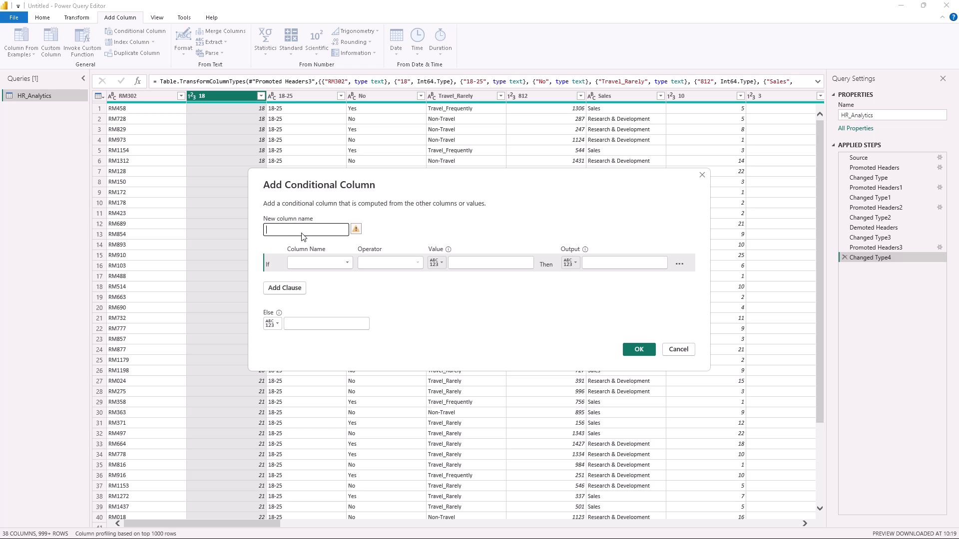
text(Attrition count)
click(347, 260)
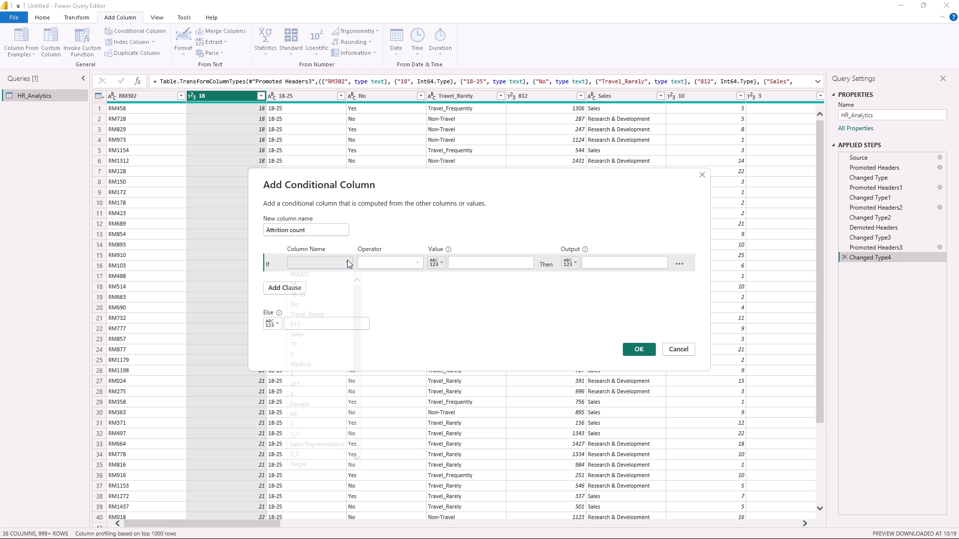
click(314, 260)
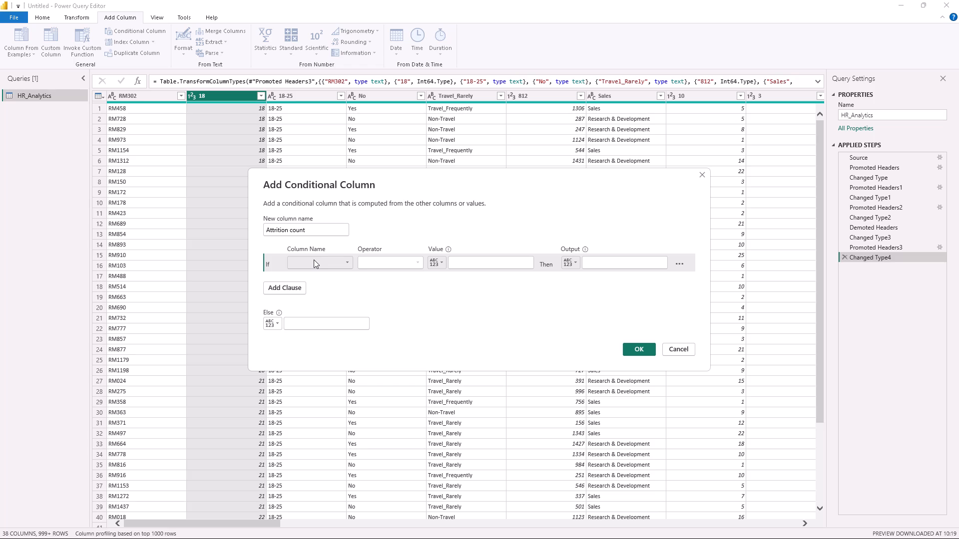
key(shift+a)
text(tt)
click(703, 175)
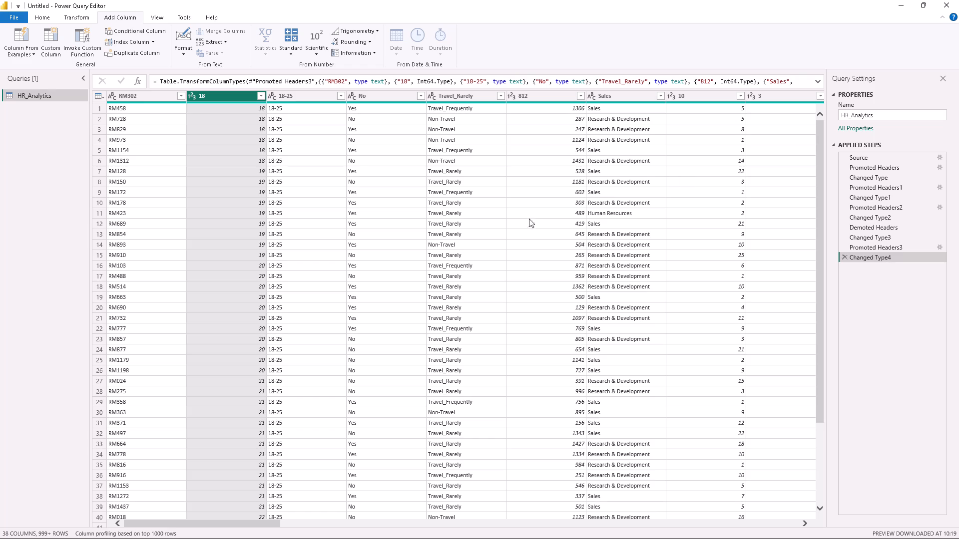
Select the fourth column, headed No, and promote the first row of HR_Analytics to column headers once more.
scroll(456, 263, up, 6)
click(312, 94)
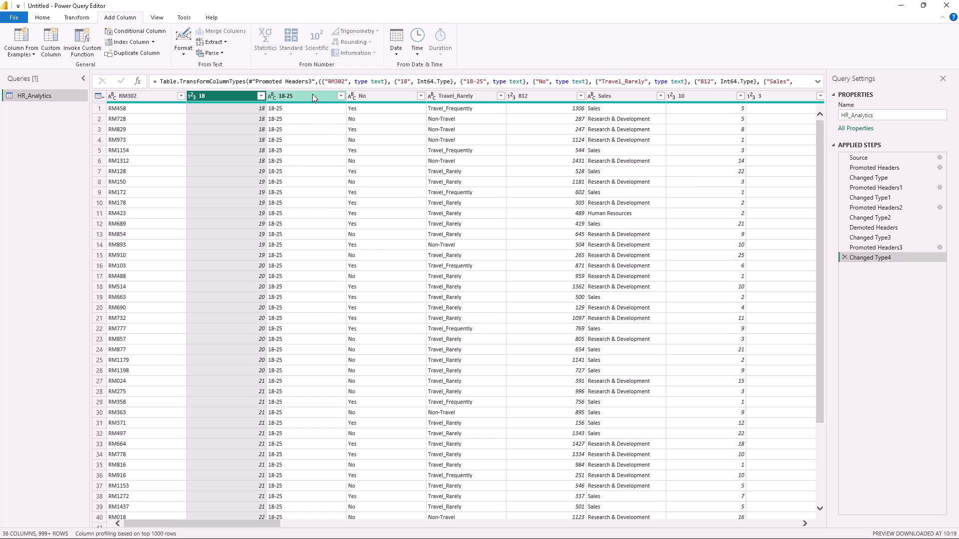
click(234, 92)
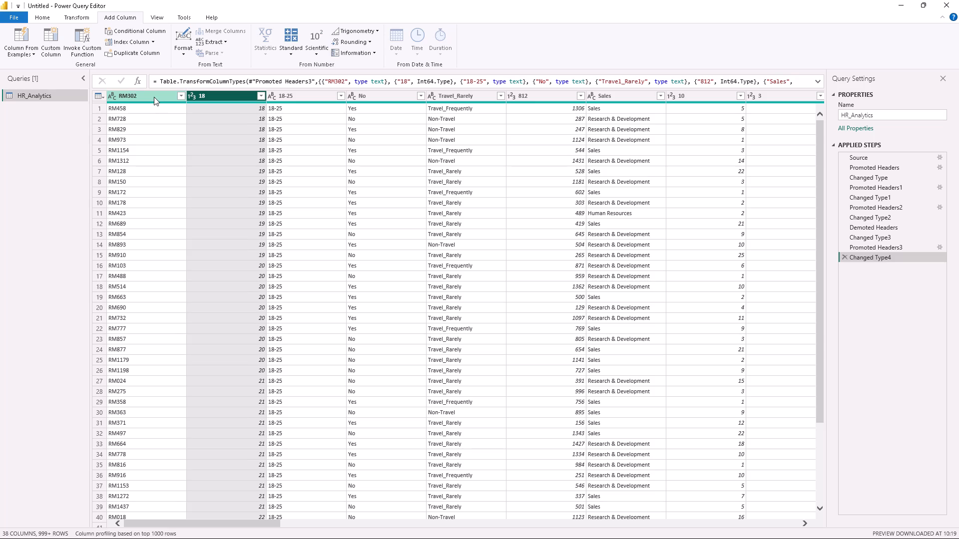
click(154, 96)
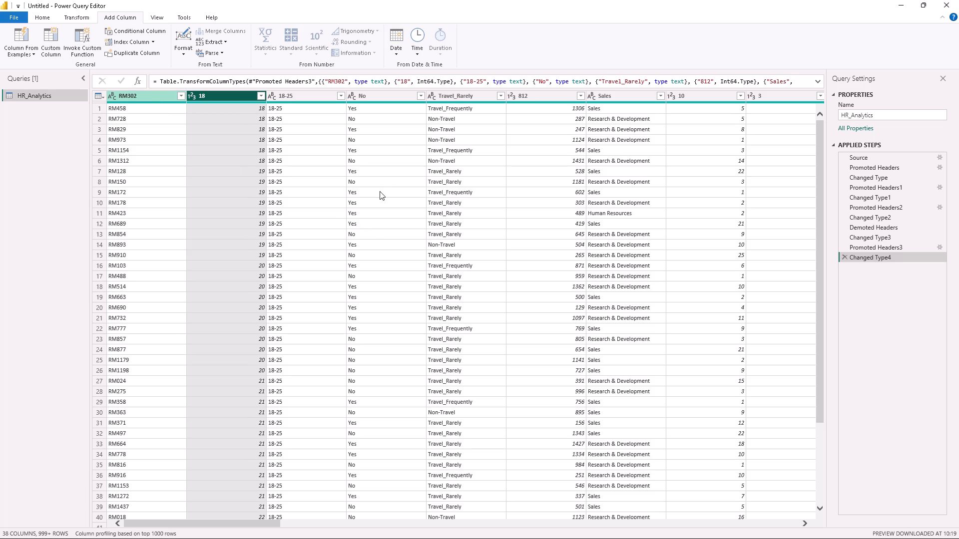
click(374, 95)
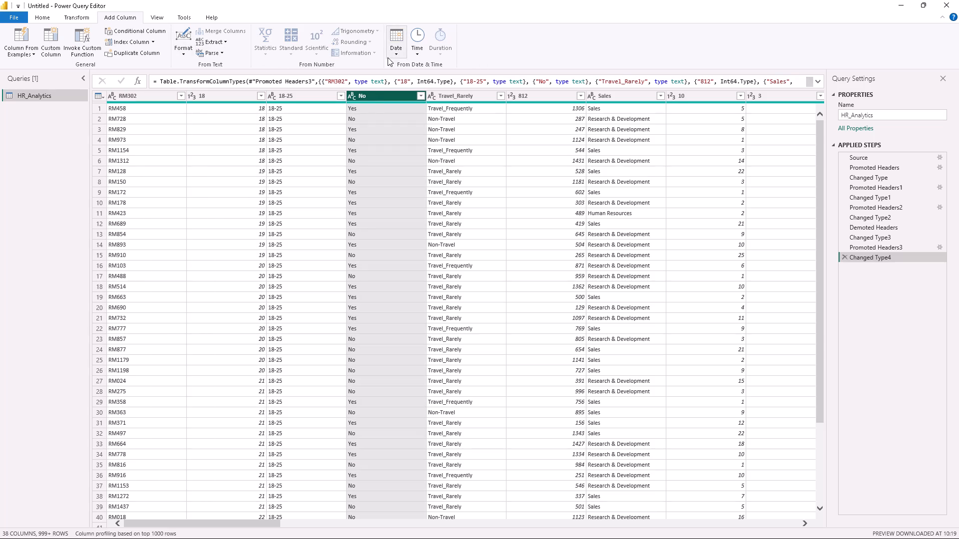
click(43, 18)
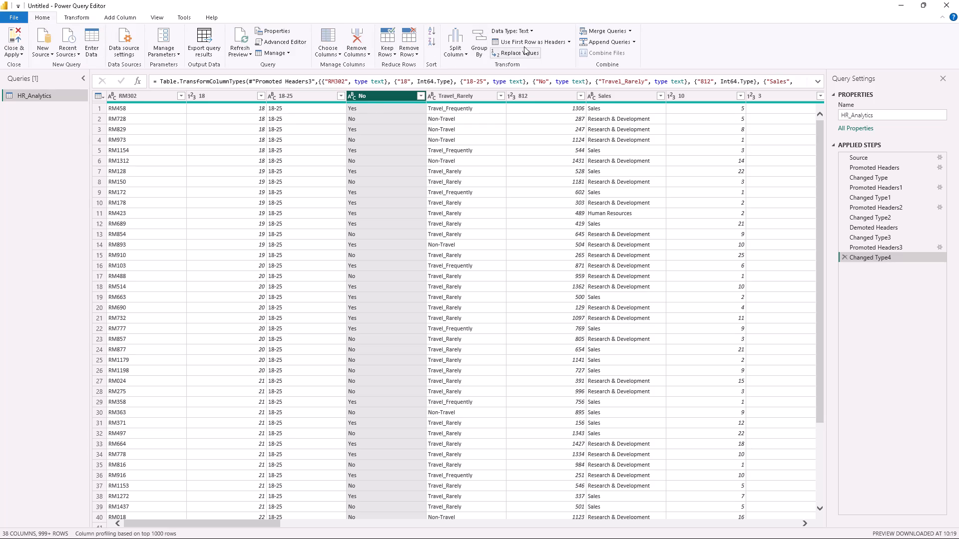
click(567, 44)
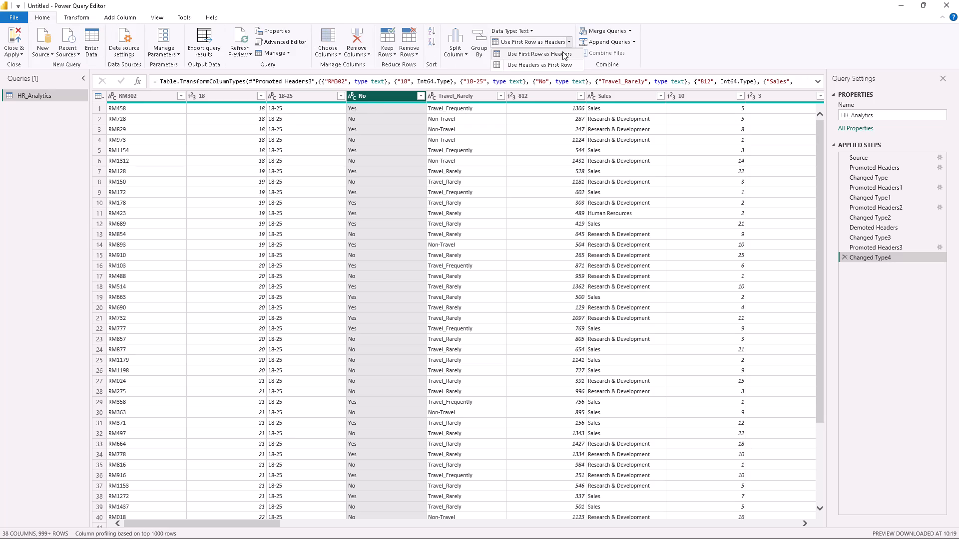
click(562, 51)
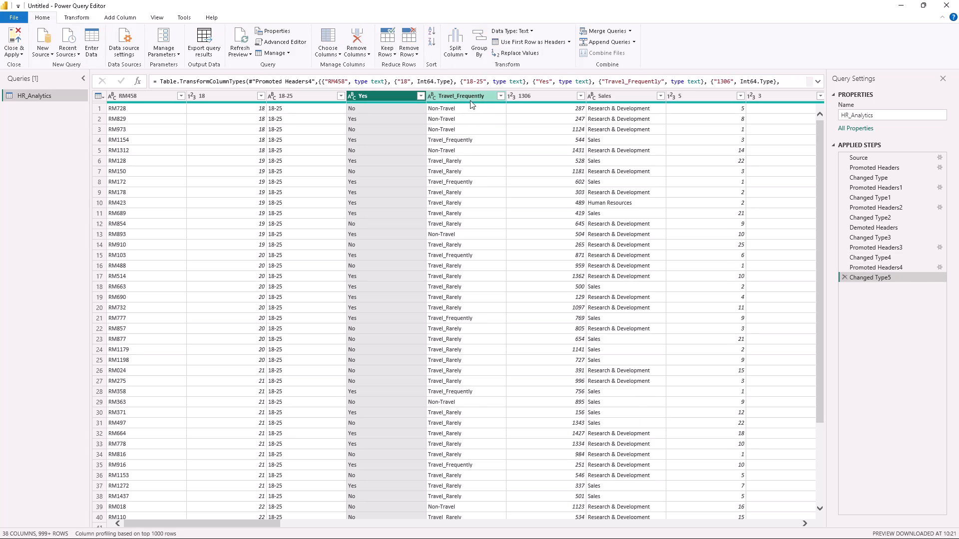
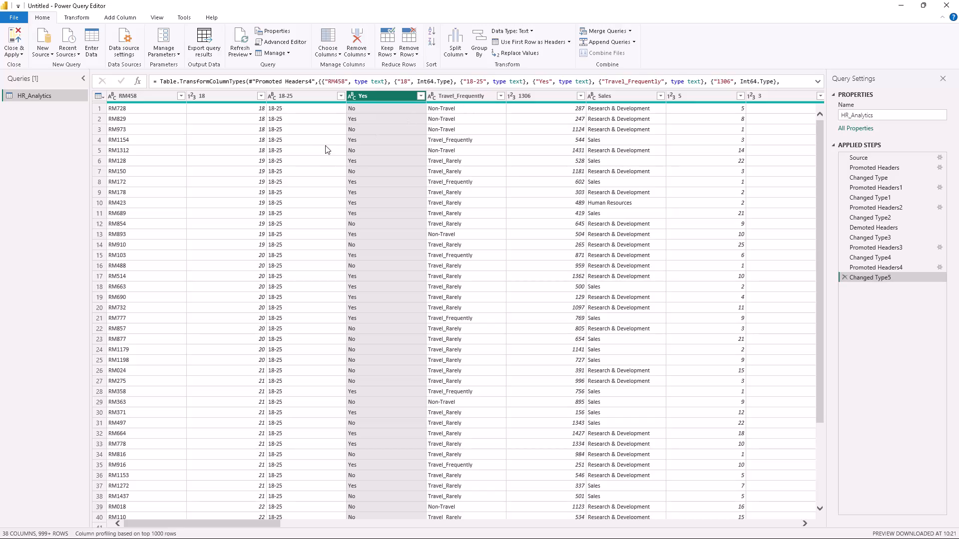
Close Power Query Editor without applying the pending HR_Analytics changes.
click(941, 1)
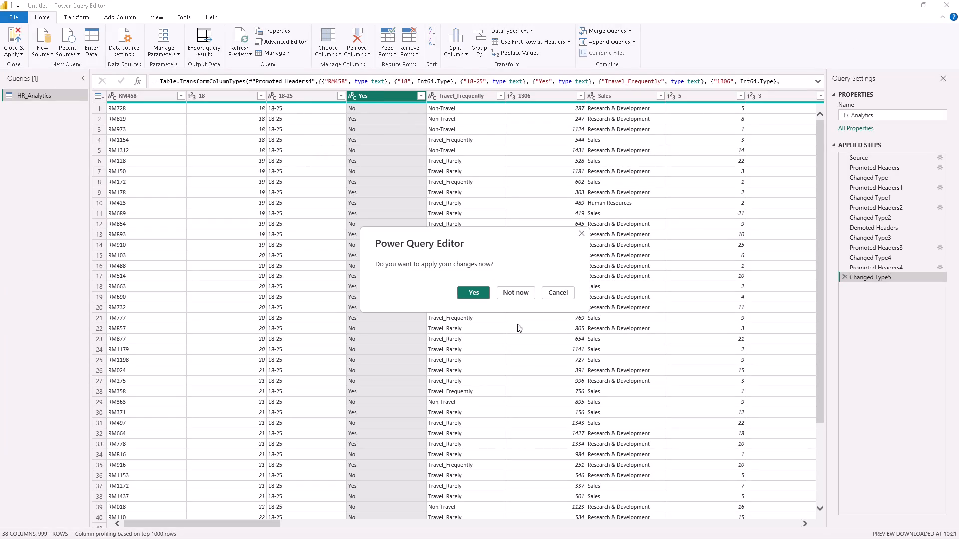
click(524, 292)
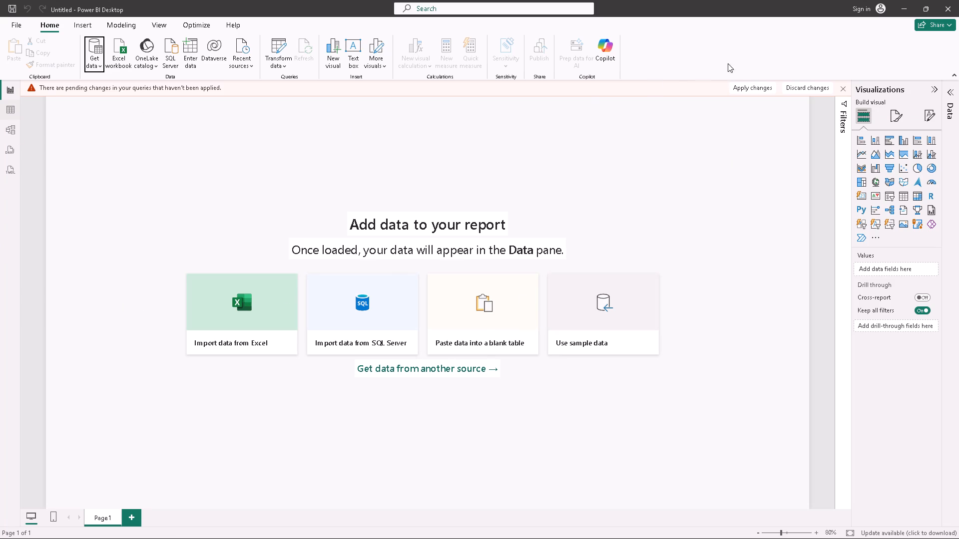
Connect to the HR_Analytics CSV file in the Downloads folder as a new Text/CSV data source.
click(101, 62)
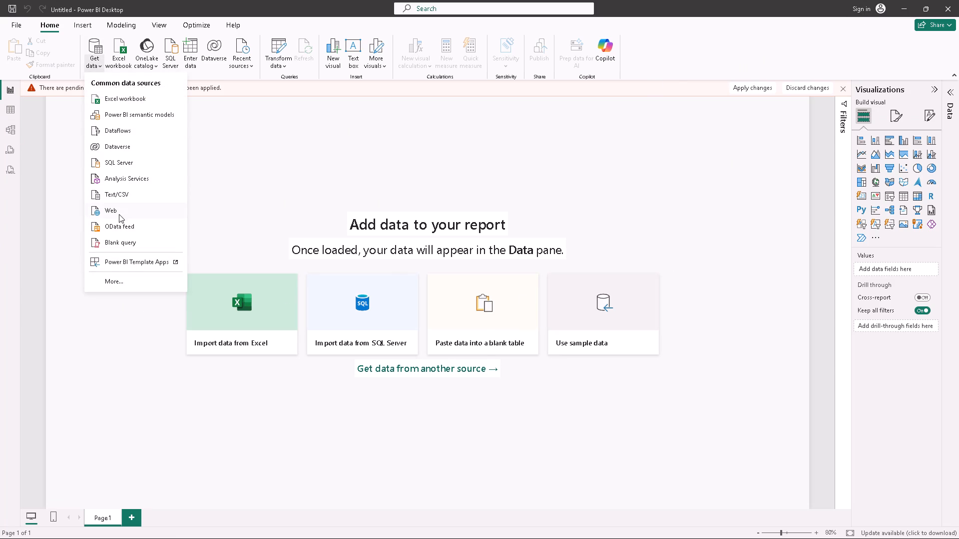
click(126, 192)
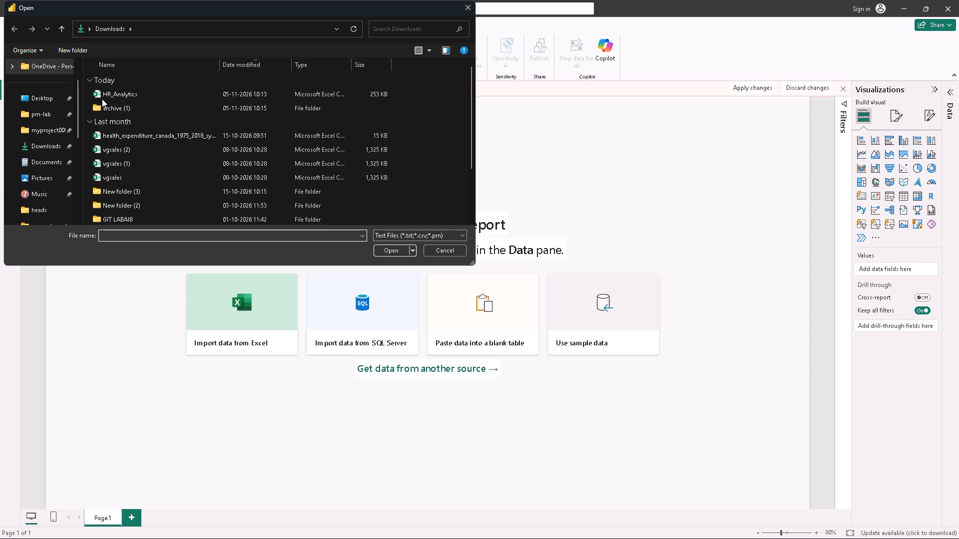
click(137, 94)
click(399, 251)
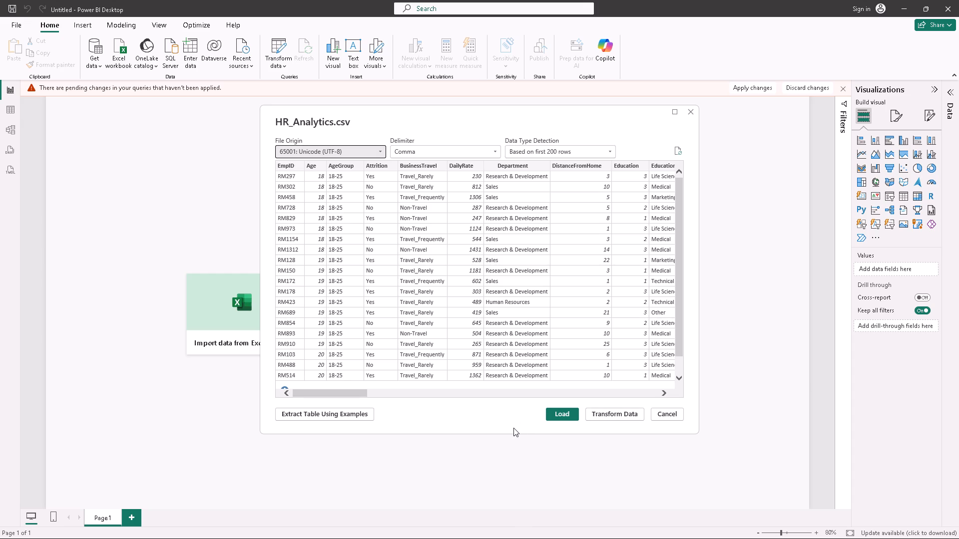
Capture a full-screen screenshot of the HR_Analytics.csv import preview.
key(shift+super+s)
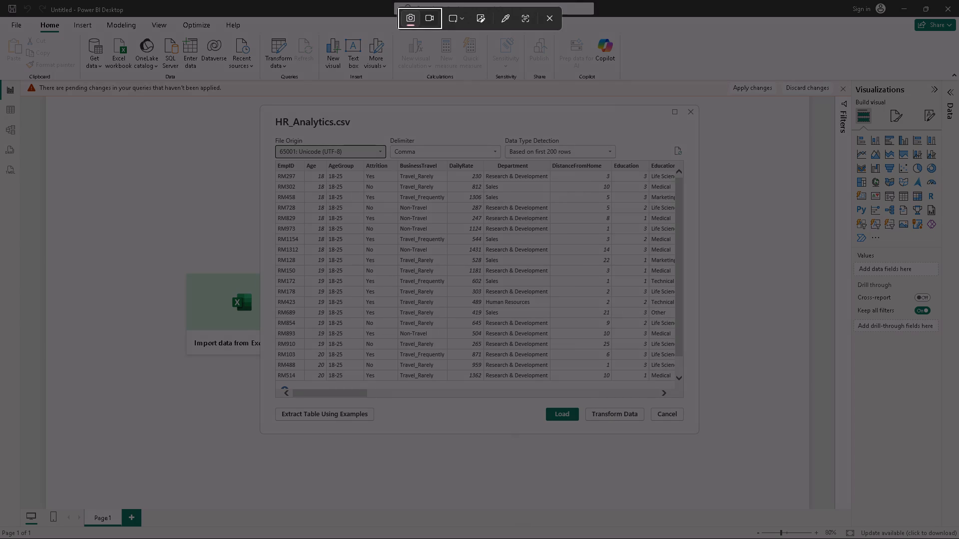
drag(0, 0, 952, 538)
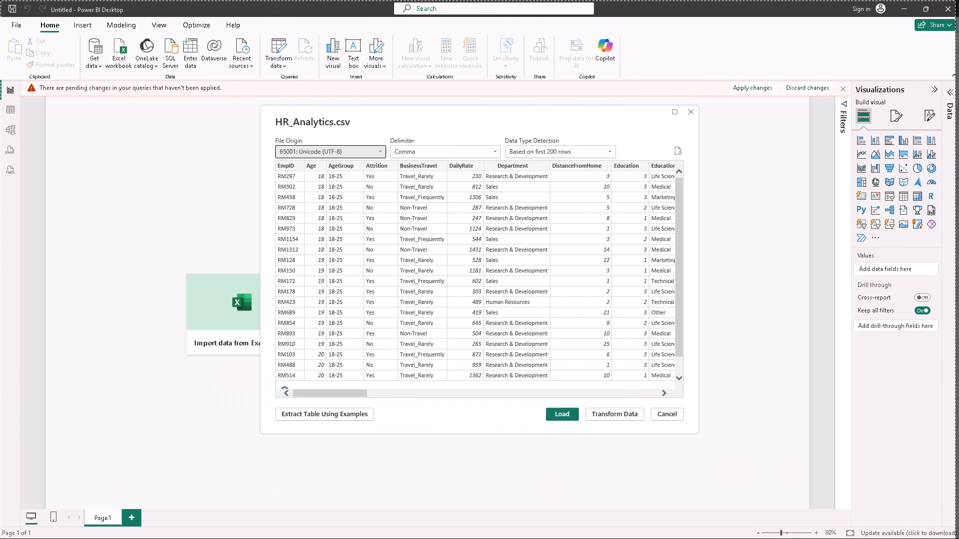
drag(952, 538, 954, 538)
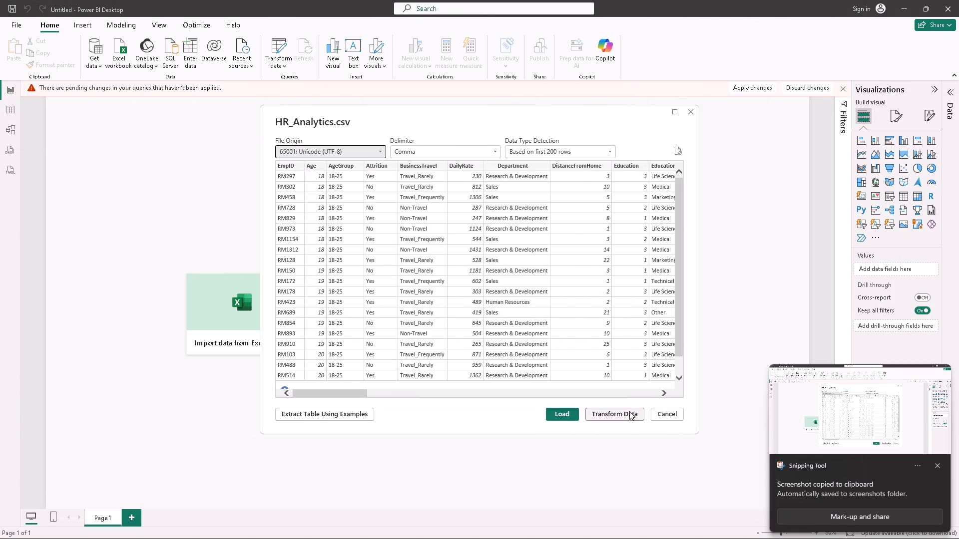
Bring the previewed HR_Analytics.csv data into Power Query Editor for transformation.
click(629, 411)
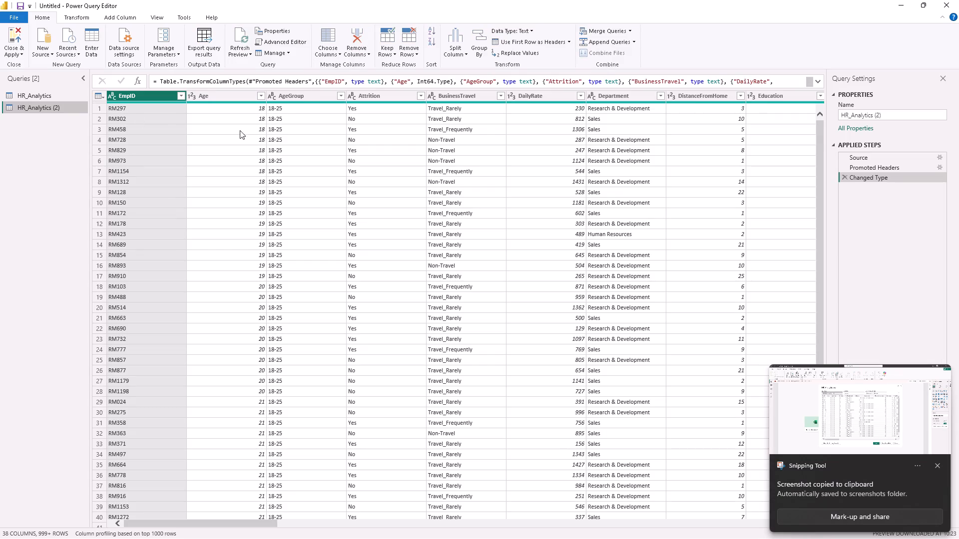
Promote the first row to column headers twice in the HR_Analytics (2) query.
click(543, 38)
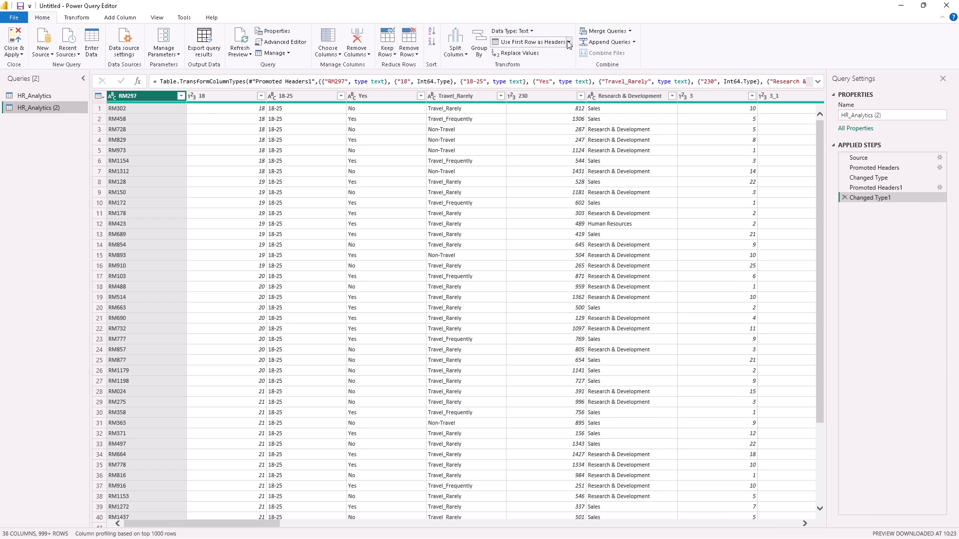
click(567, 40)
click(567, 53)
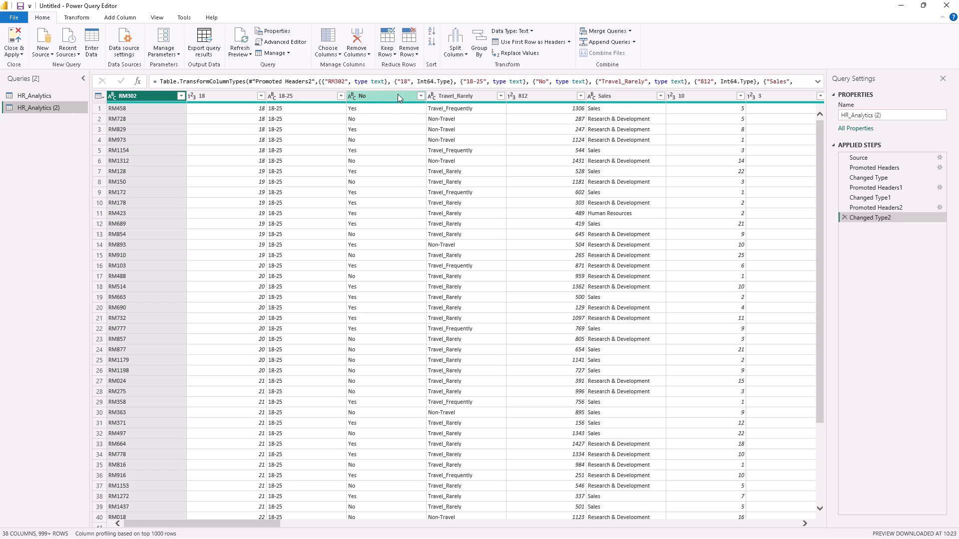
Apply a filter to the fourth column, headed No, with all values kept selected.
click(421, 95)
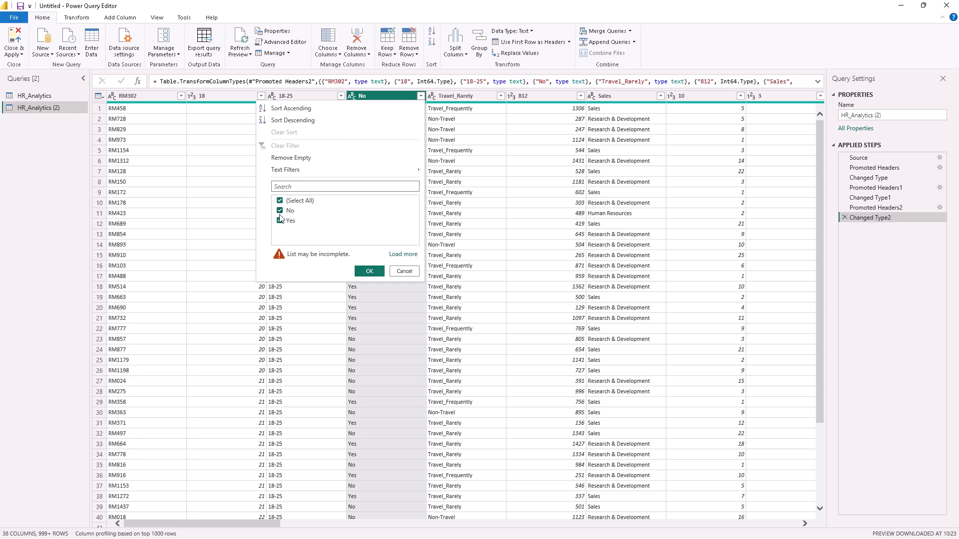
click(366, 272)
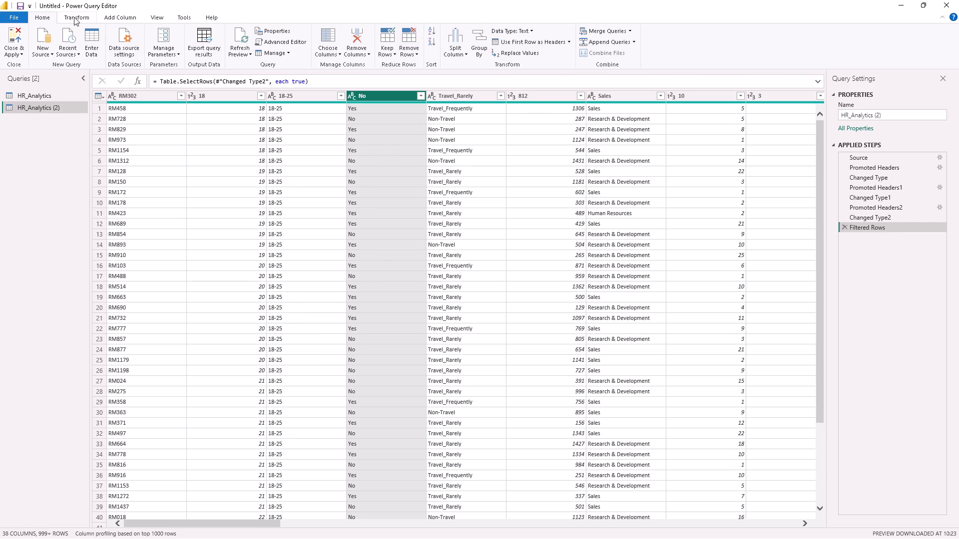
Start a new conditional column in HR_Analytics (2) and name it Attrition count.
click(123, 19)
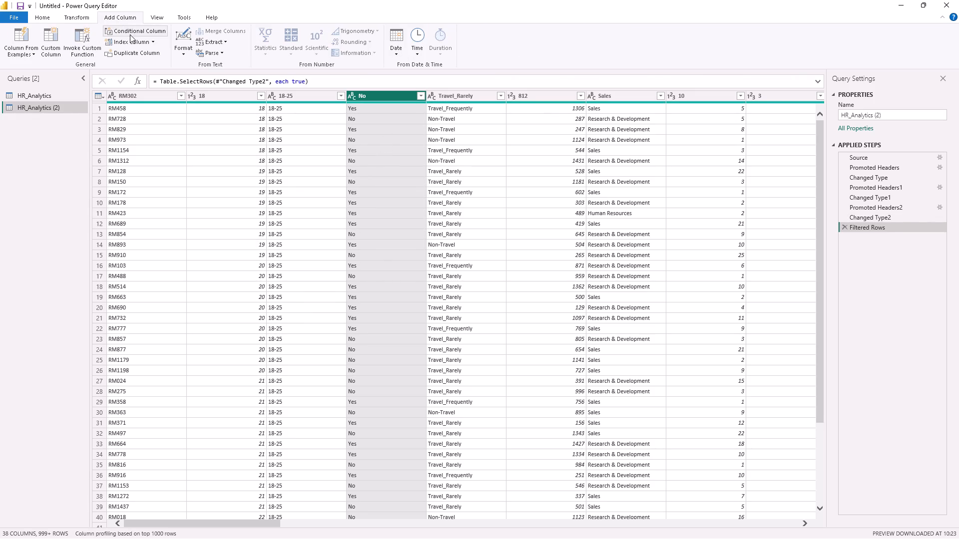
click(129, 31)
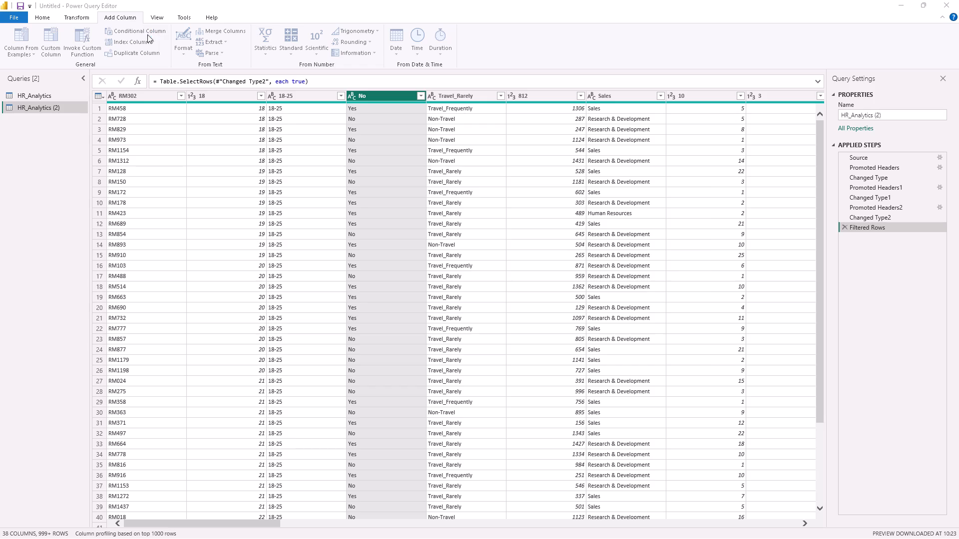
click(313, 228)
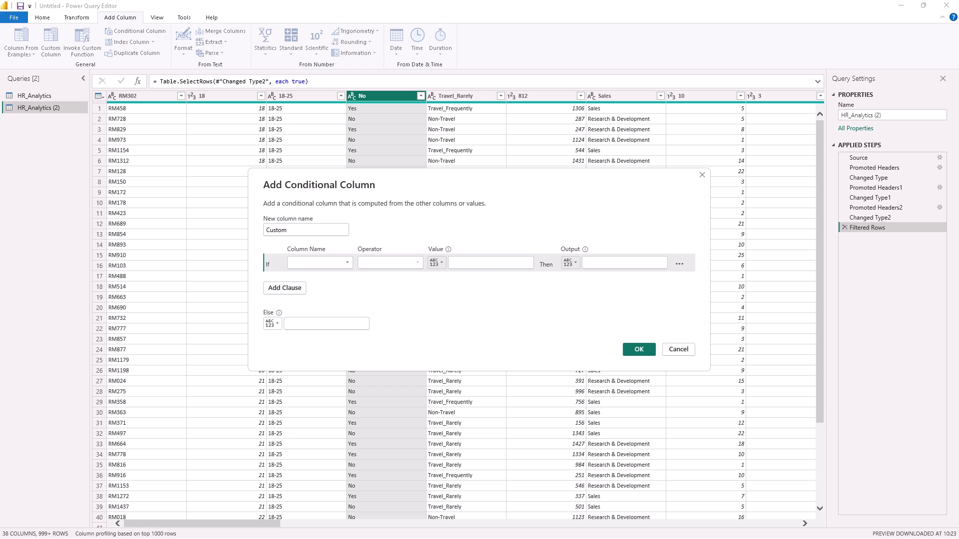
key(BackSpace)
key(BackSpace)
key(BackSpace)
key(BackSpace)
key(BackSpace)
key(BackSpace)
key(BackSpace)
key(BackSpace)
key(BackSpace)
key(BackSpace)
key(BackSpace)
key(BackSpace)
key(BackSpace)
key(BackSpace)
key(BackSpace)
key(BackSpace)
key(shift+a)
text(ttrition count)
Define the Attrition count rule: if column 18-25 equals yes, output 1, otherwise 0.
click(346, 261)
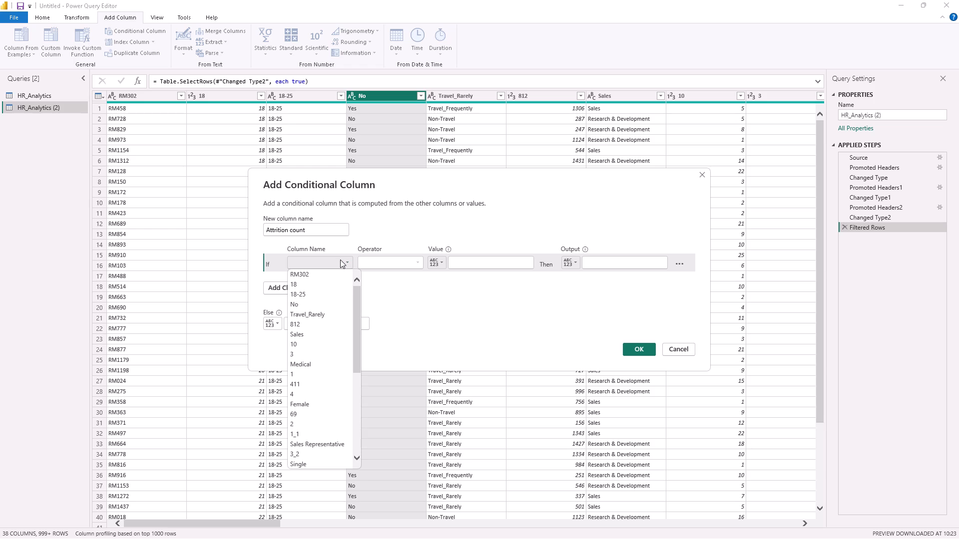
click(324, 293)
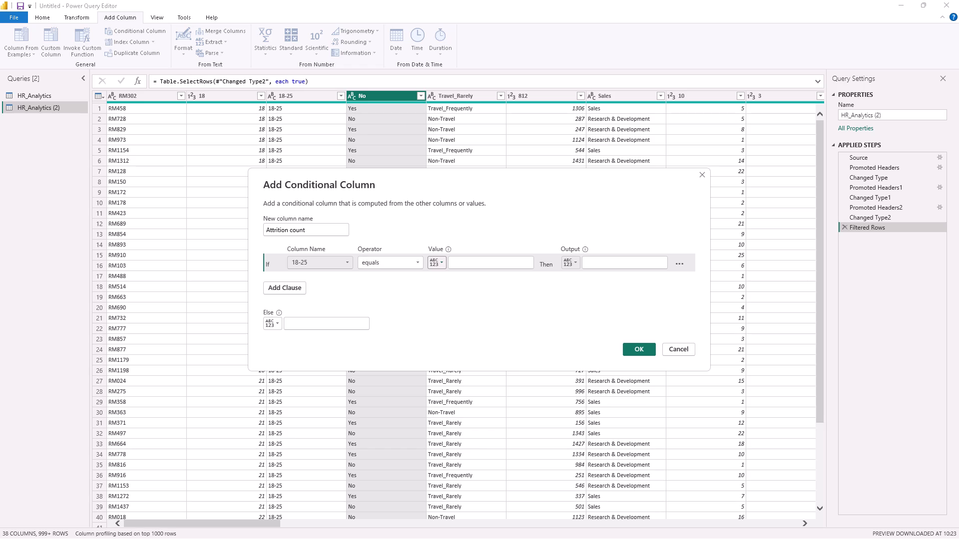
click(484, 263)
text(yes)
click(611, 259)
key(1)
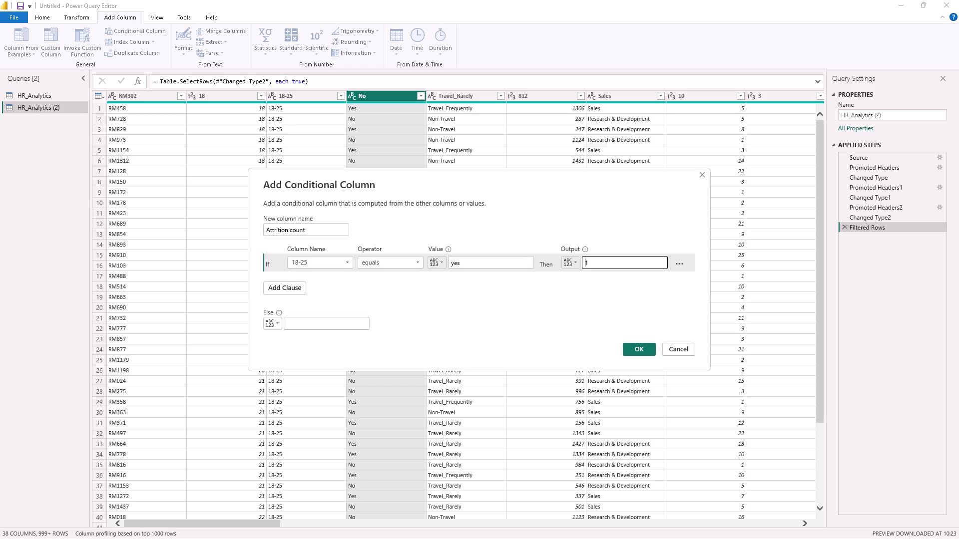
click(309, 325)
key(0)
Change the rule's tested column to No and create the Attrition count column.
click(349, 263)
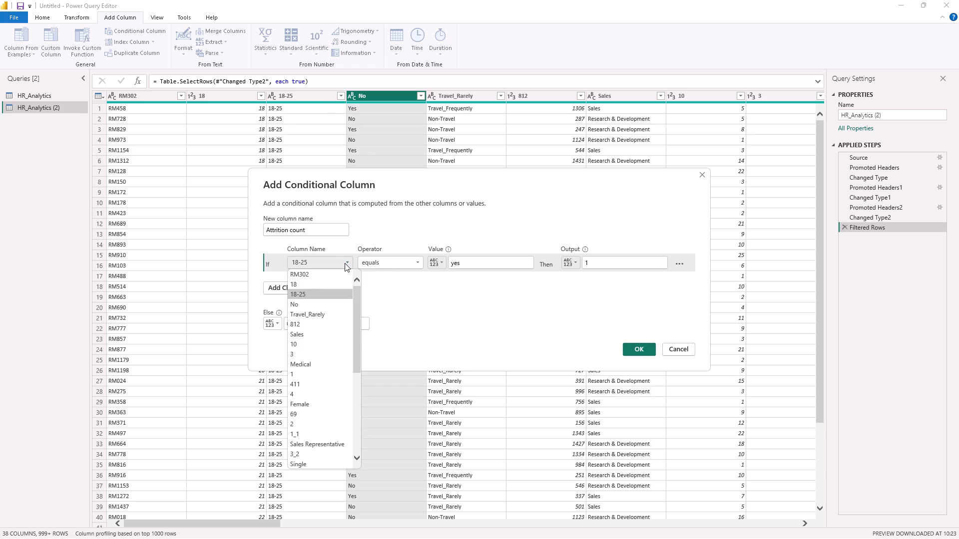
click(320, 307)
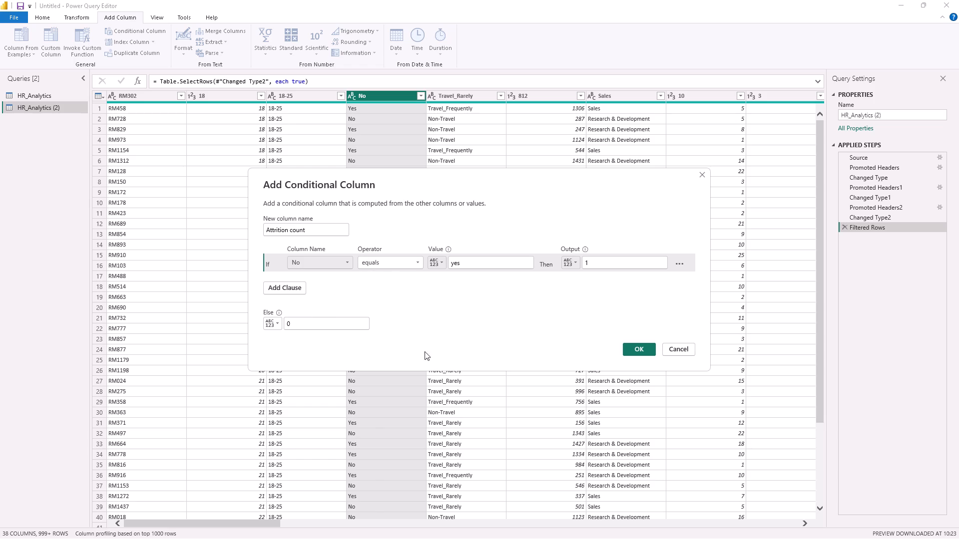
click(644, 348)
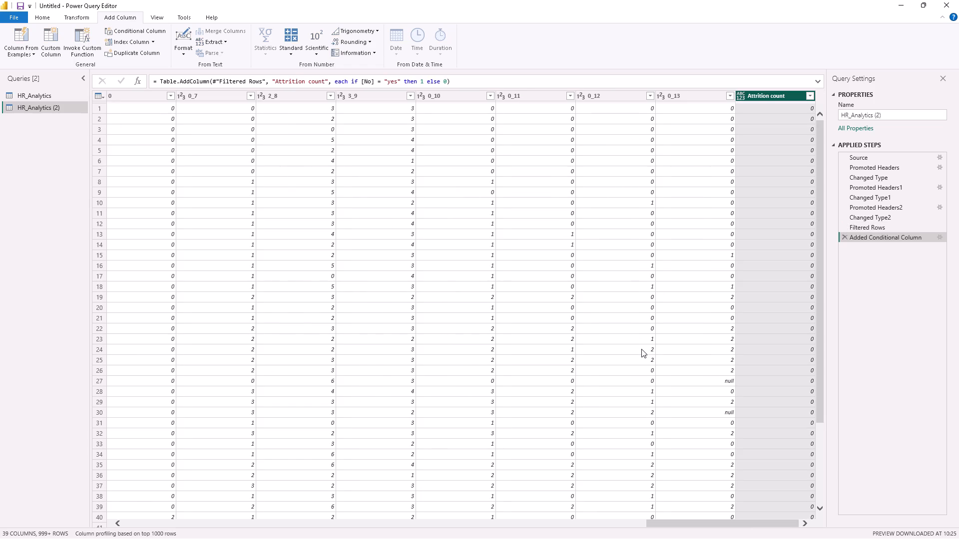
Look through the rows of HR_Analytics (2) to examine the Attrition count values.
scroll(781, 292, up, 4)
scroll(786, 275, down, 11)
scroll(798, 296, up, 6)
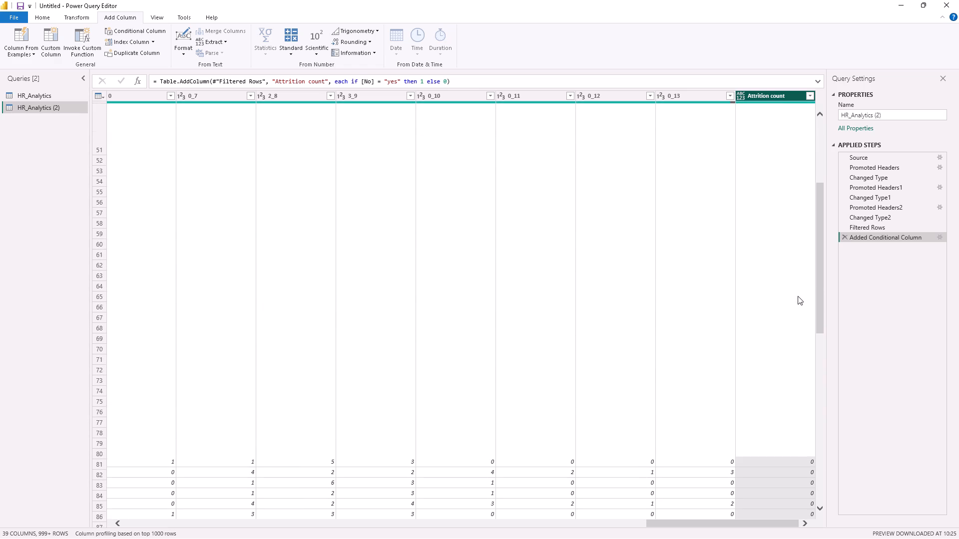
scroll(798, 296, up, 18)
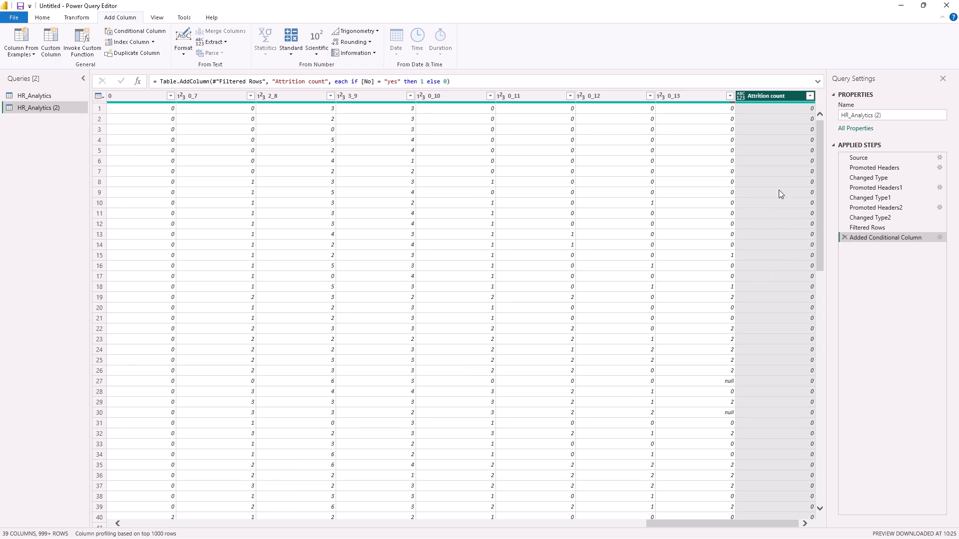
Apply a filter to the Attrition count column with all listed values selected, and look over the rows.
click(810, 95)
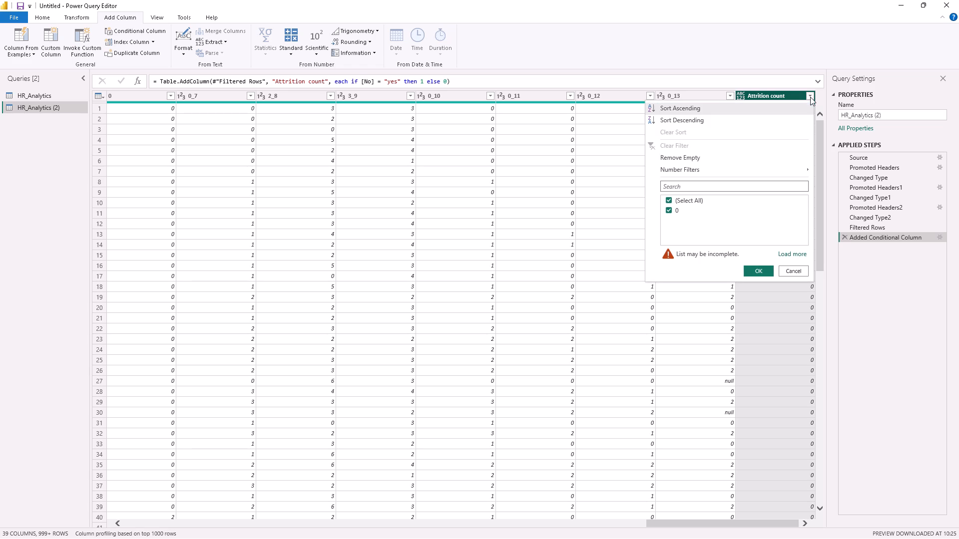
click(759, 272)
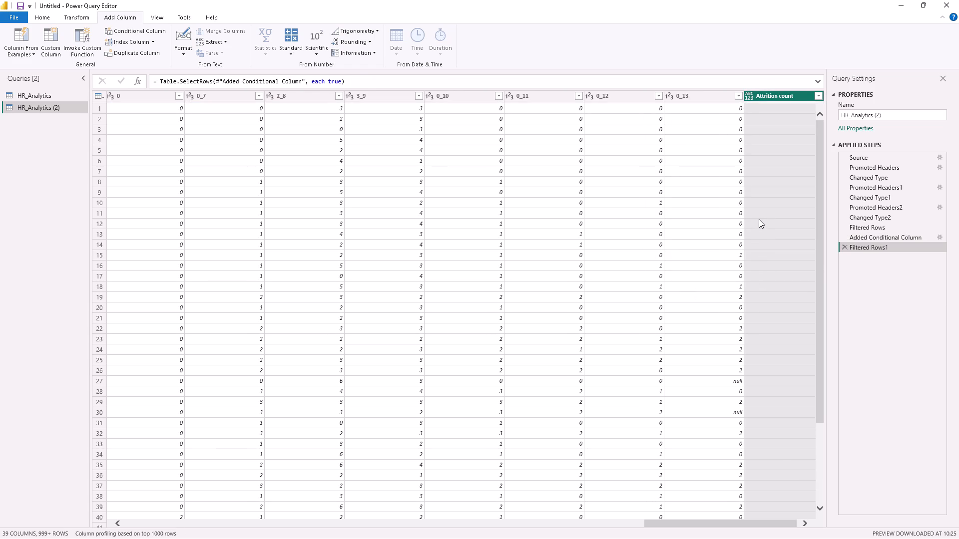
scroll(769, 215, down, 6)
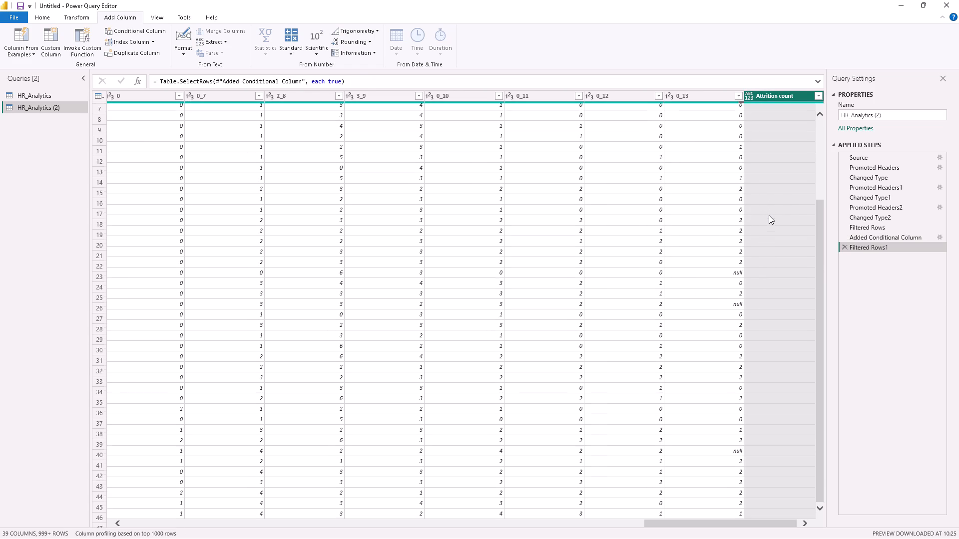
scroll(769, 215, up, 11)
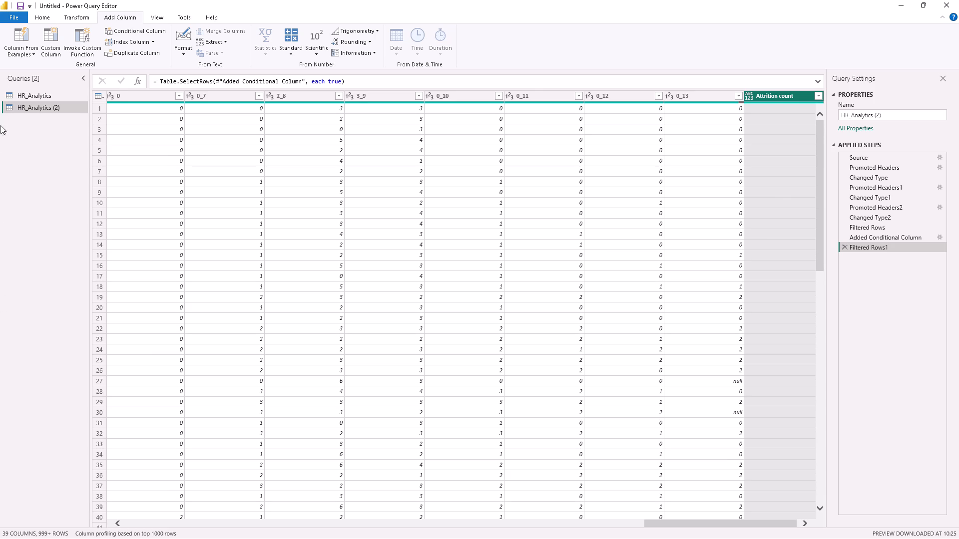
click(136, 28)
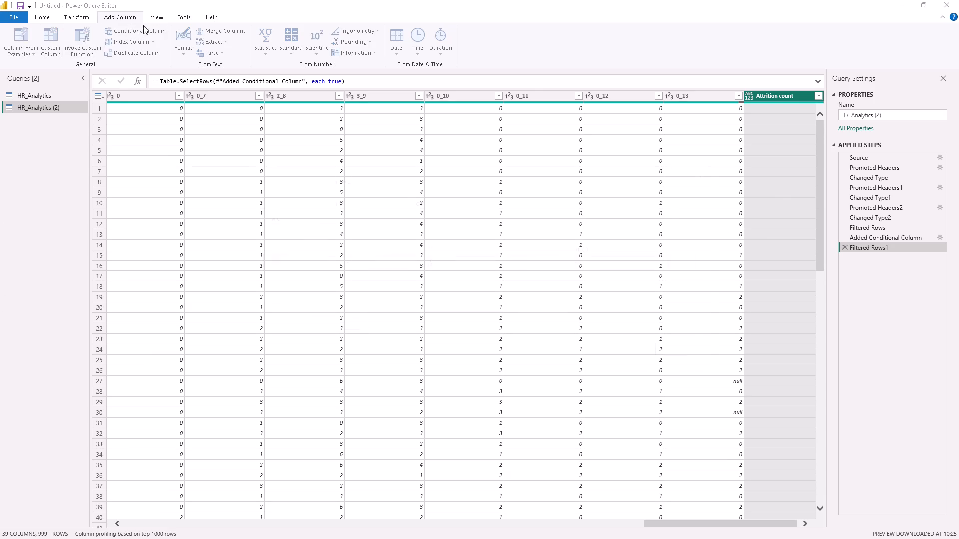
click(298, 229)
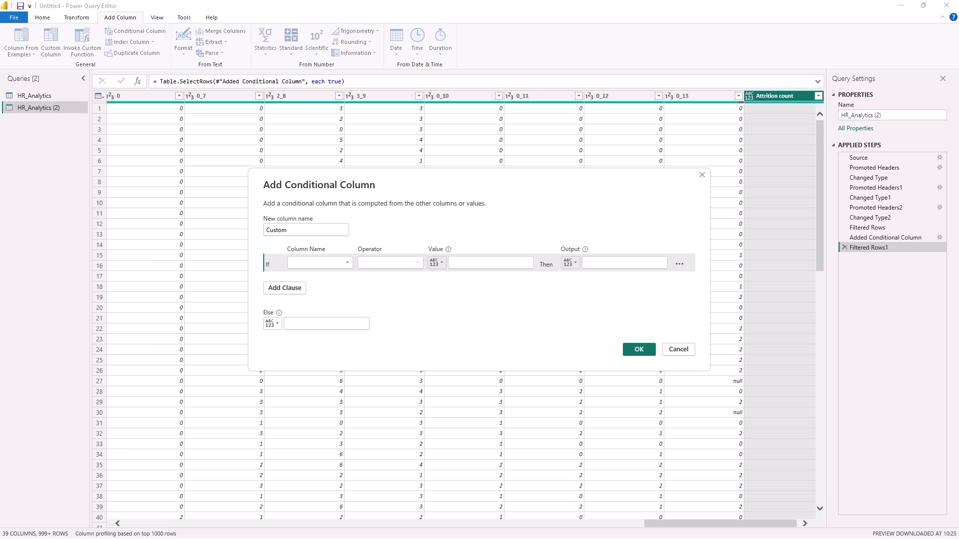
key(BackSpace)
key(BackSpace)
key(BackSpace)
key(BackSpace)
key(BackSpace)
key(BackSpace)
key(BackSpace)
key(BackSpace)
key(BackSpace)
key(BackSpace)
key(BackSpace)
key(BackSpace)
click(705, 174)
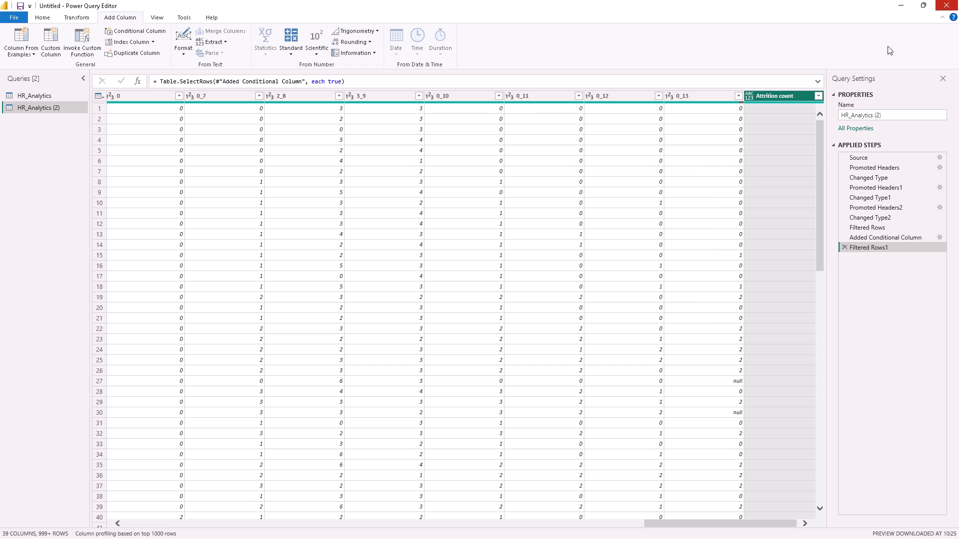
Close Power Query Editor without applying the pending query changes, and close the untitled report without saving.
click(946, 6)
click(512, 294)
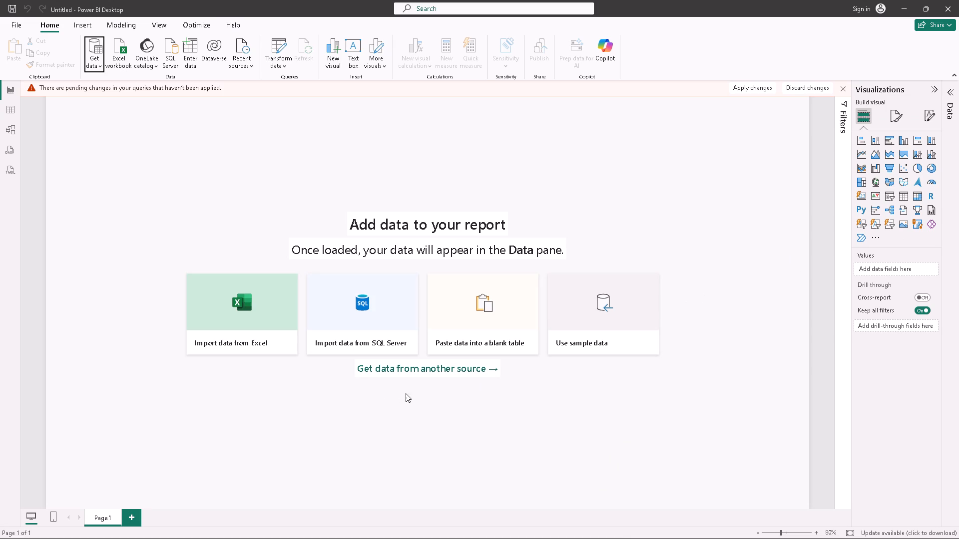
click(208, 401)
click(942, 6)
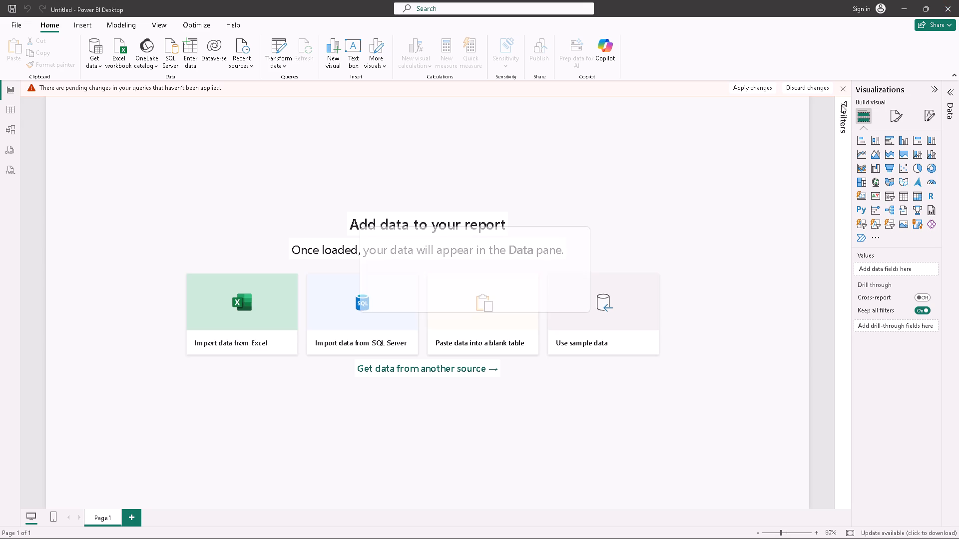
click(522, 293)
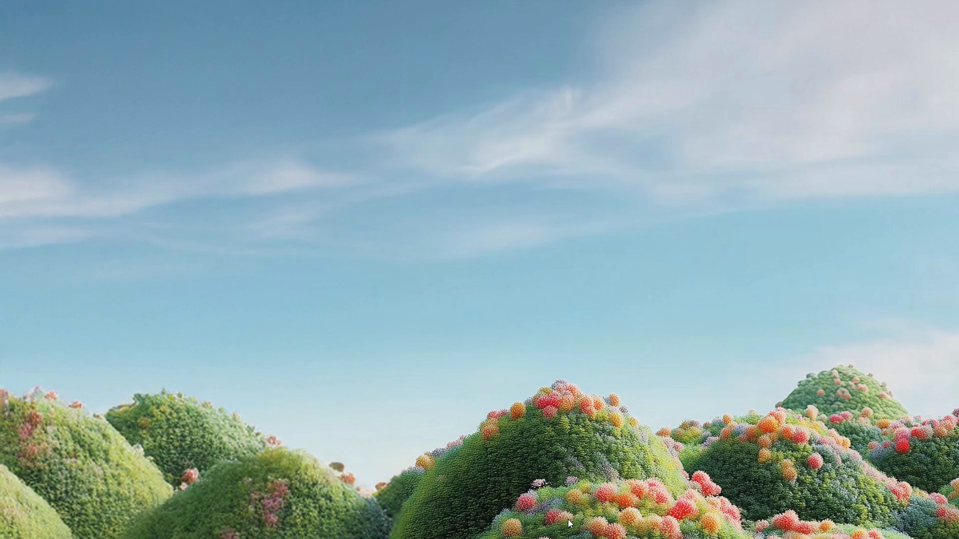
Open the HR_Analytics file from Downloads in Excel, examine its column headers and rows, and close it and the folder.
scroll(596, 538, down, 1)
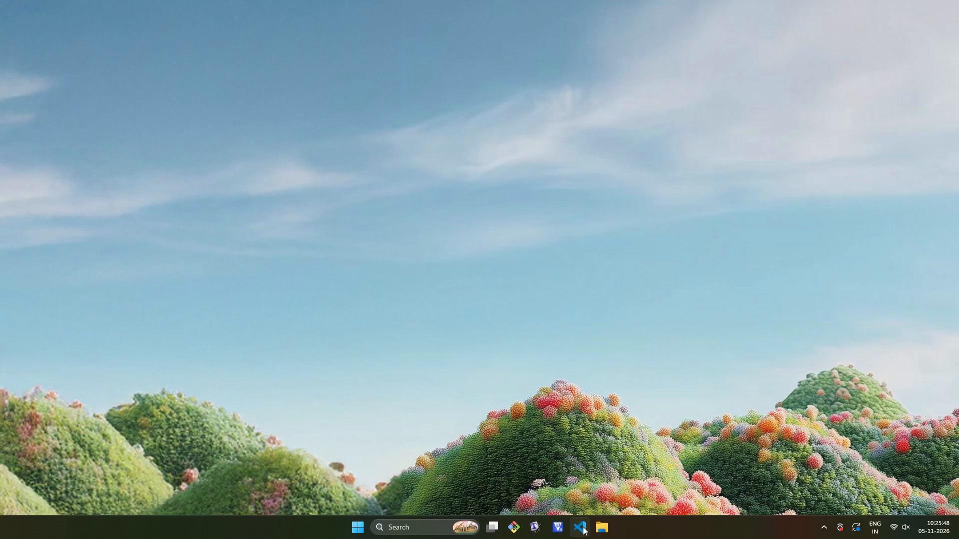
click(592, 527)
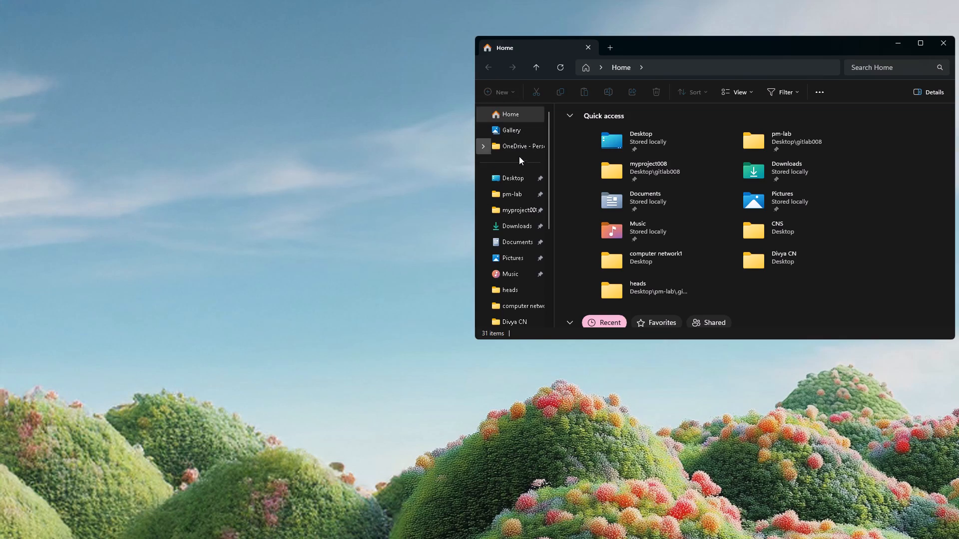
click(522, 218)
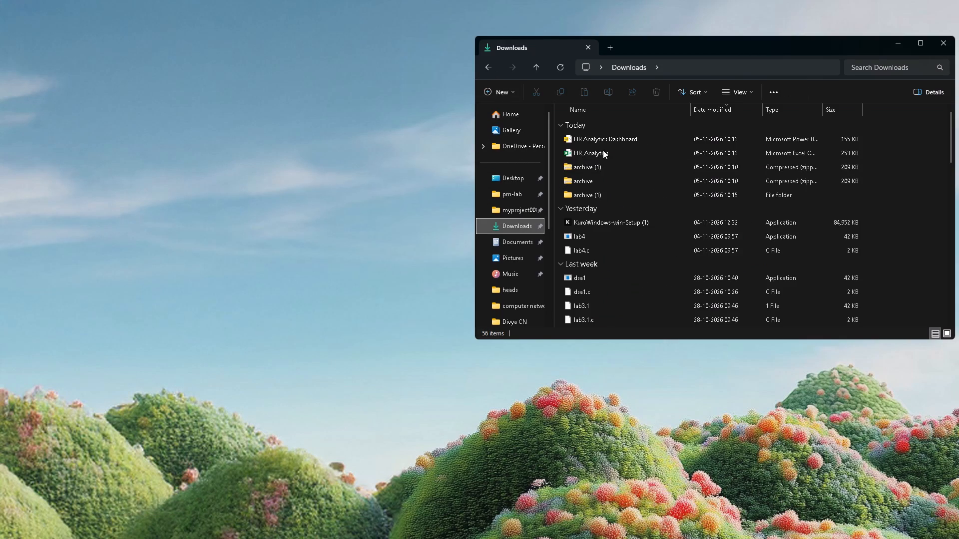
double_click(605, 150)
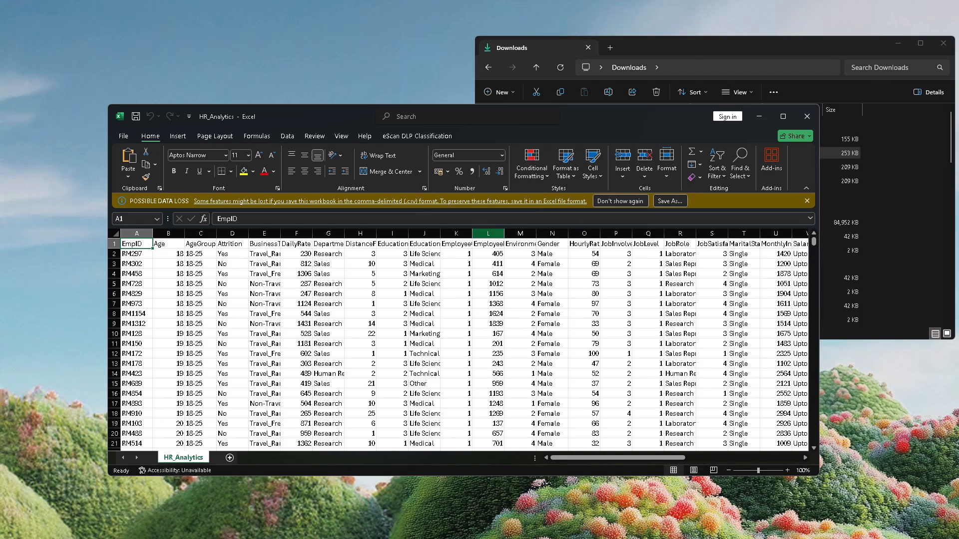
scroll(363, 278, down, 1)
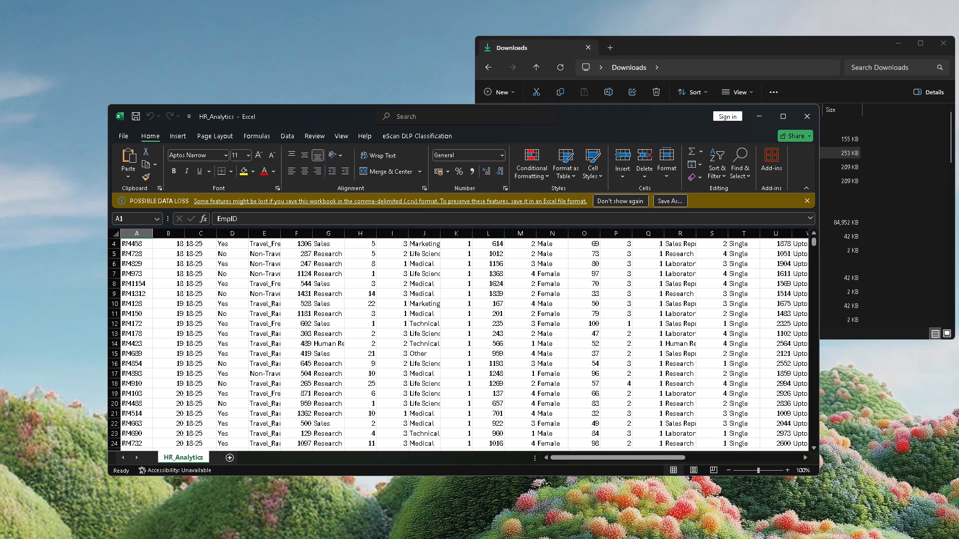
scroll(213, 360, down, 7)
scroll(213, 360, up, 8)
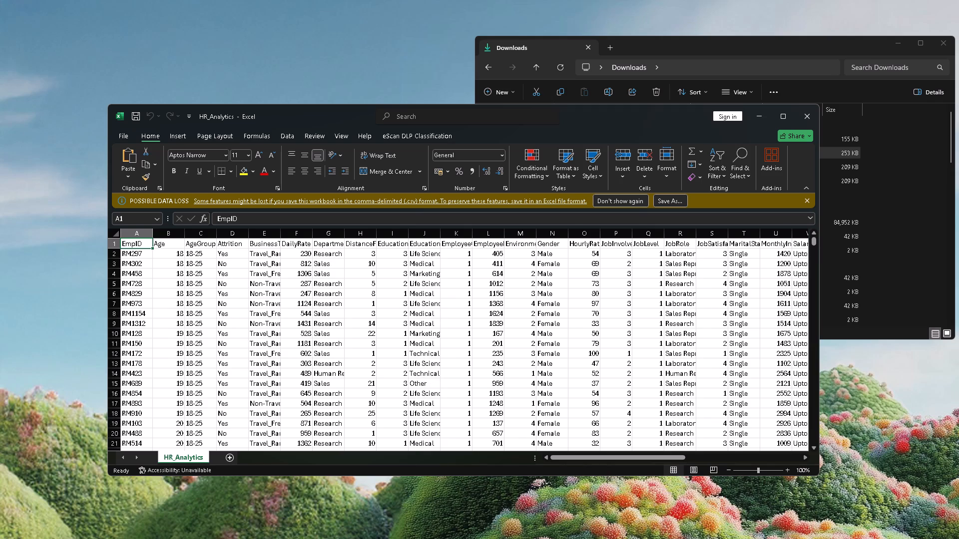
scroll(221, 353, up, 7)
click(800, 118)
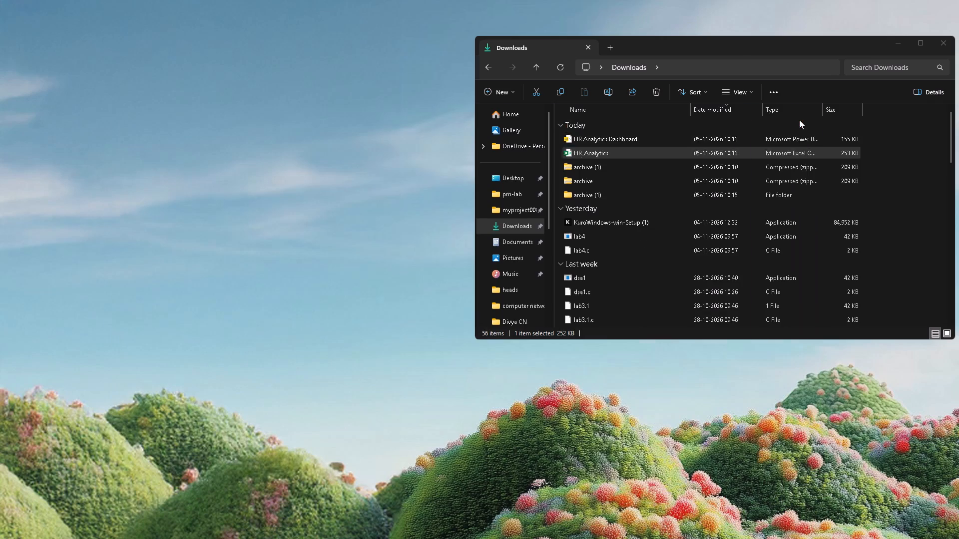
click(955, 45)
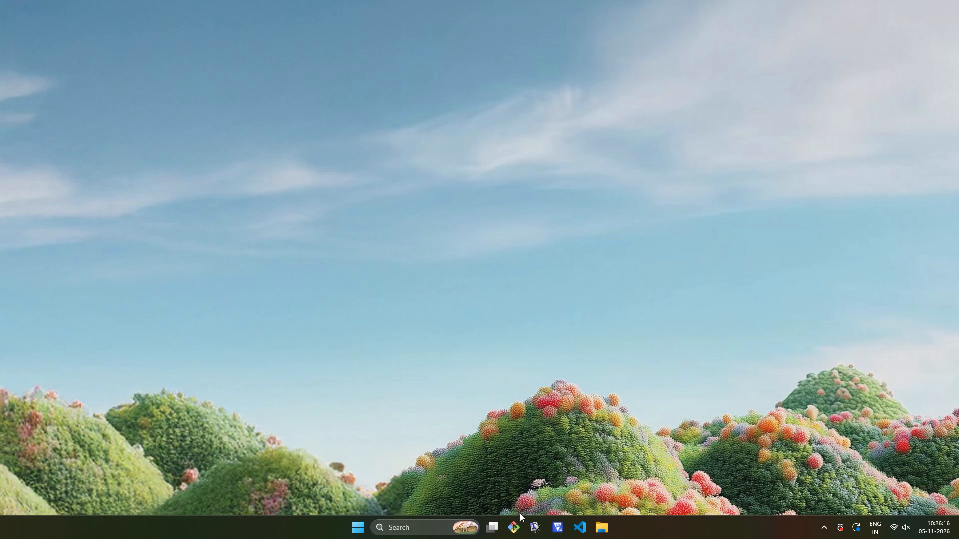
Launch Power BI Desktop again.
click(425, 532)
click(446, 185)
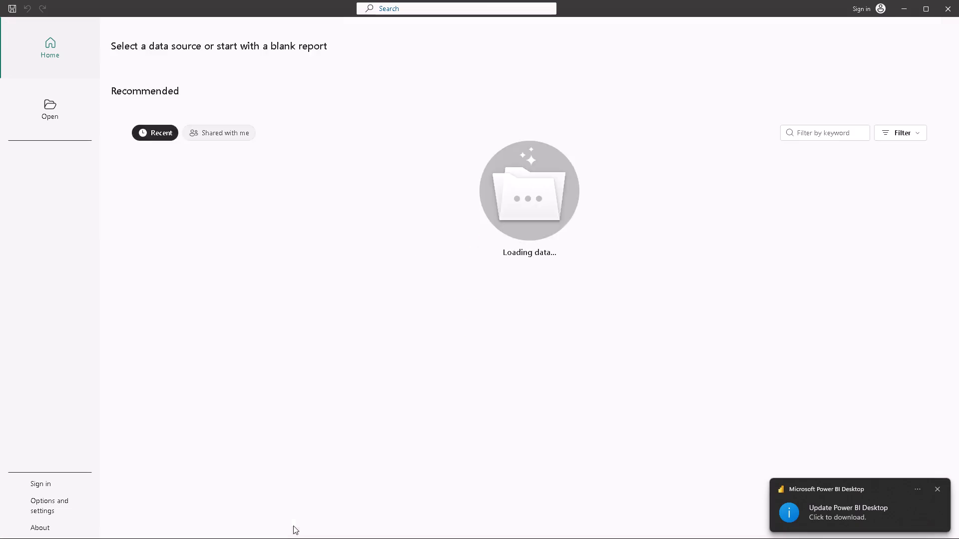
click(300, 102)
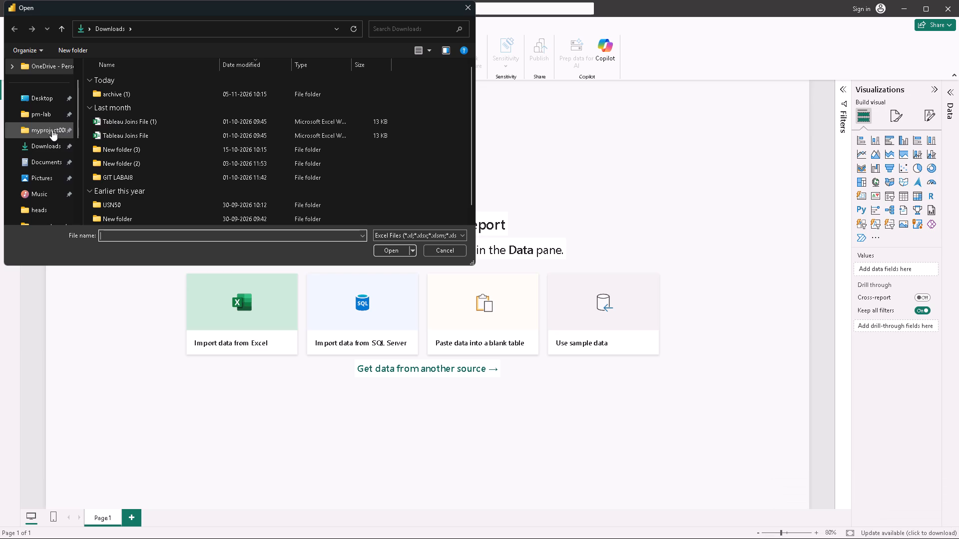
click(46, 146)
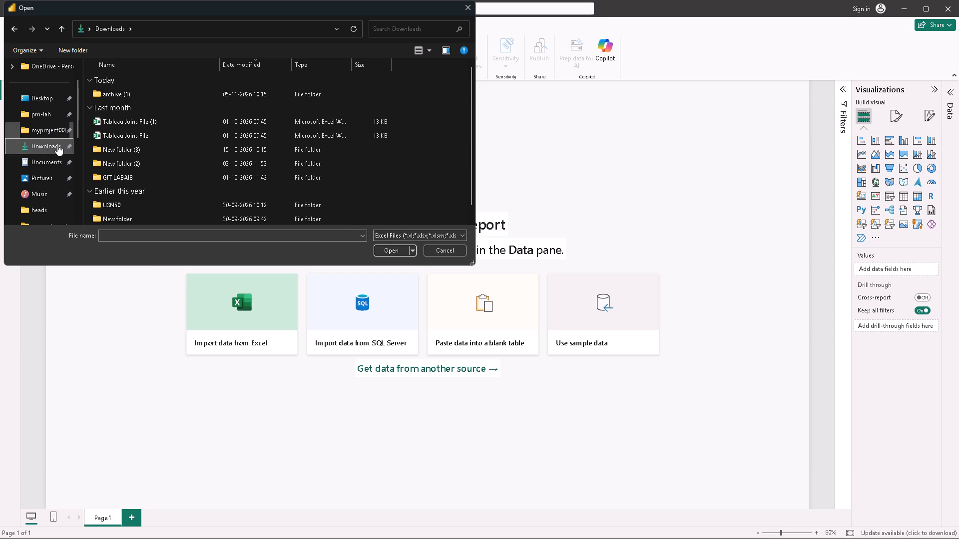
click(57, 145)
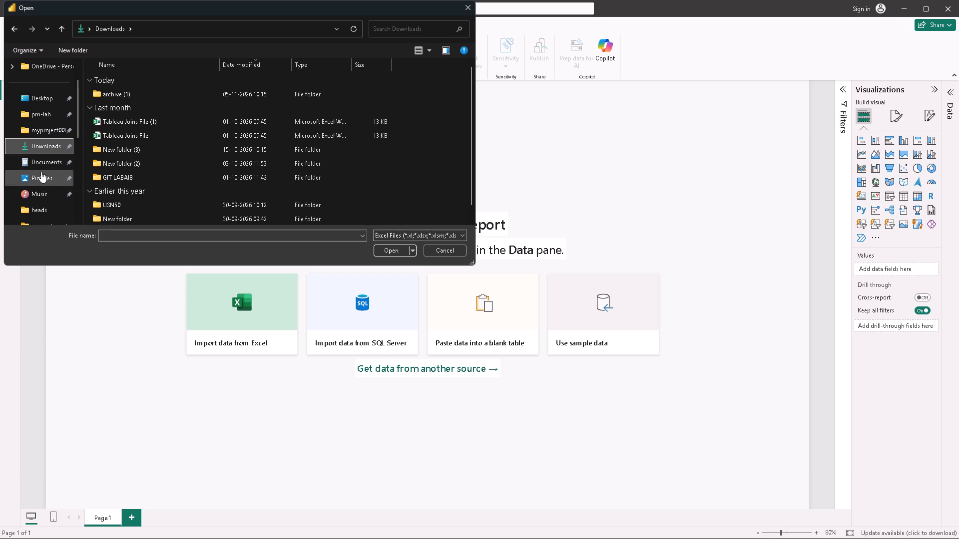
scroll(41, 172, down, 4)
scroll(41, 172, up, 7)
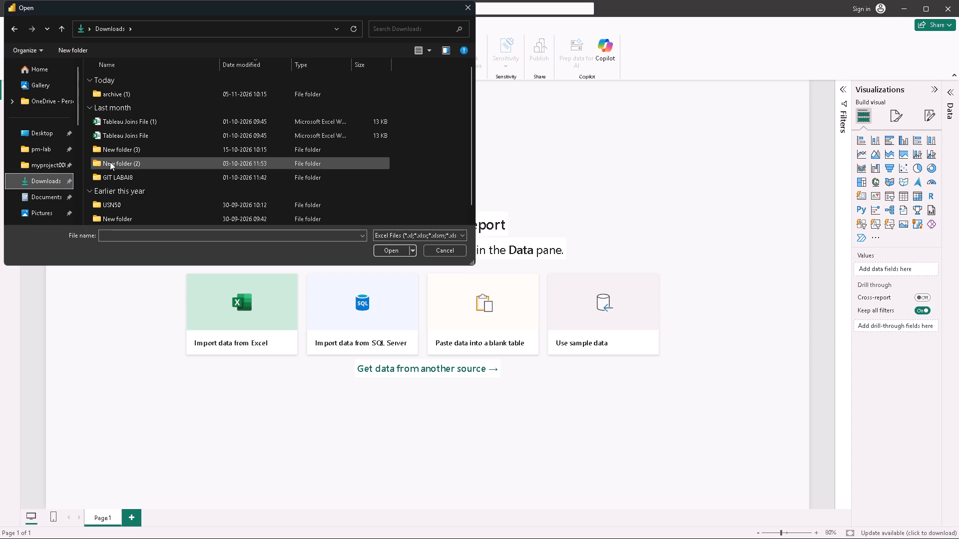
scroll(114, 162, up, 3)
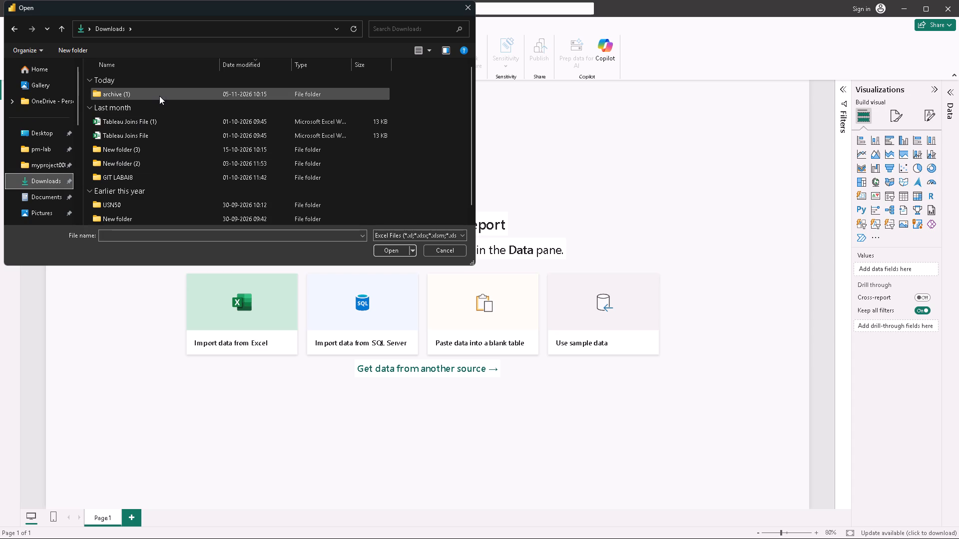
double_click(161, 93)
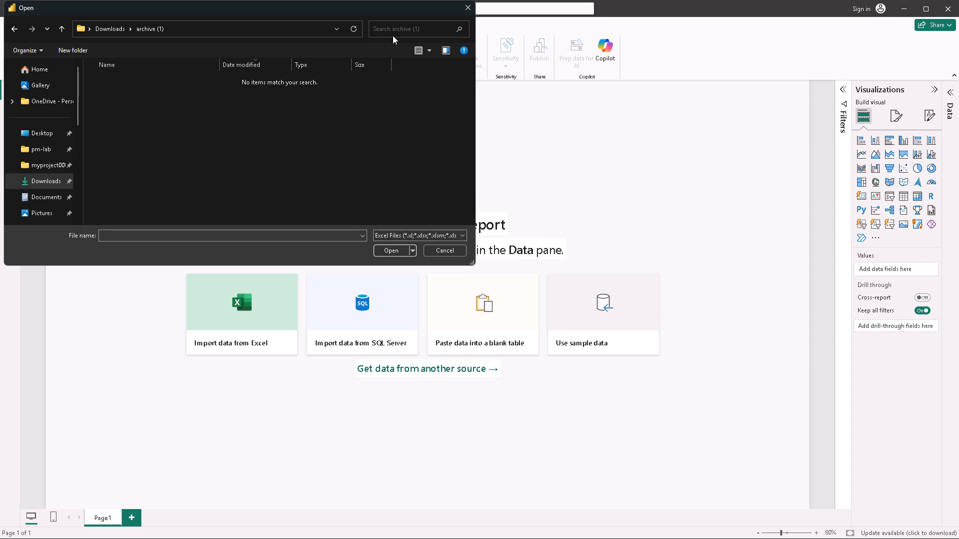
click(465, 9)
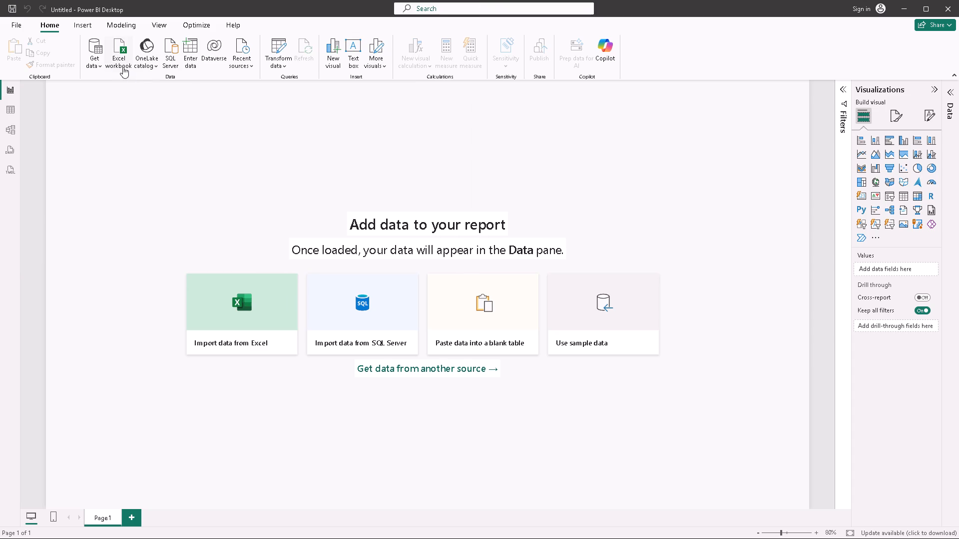
Import the HR_Analytics CSV from Downloads as a Text/CSV source and load it into Power Query Editor for transforming.
click(98, 61)
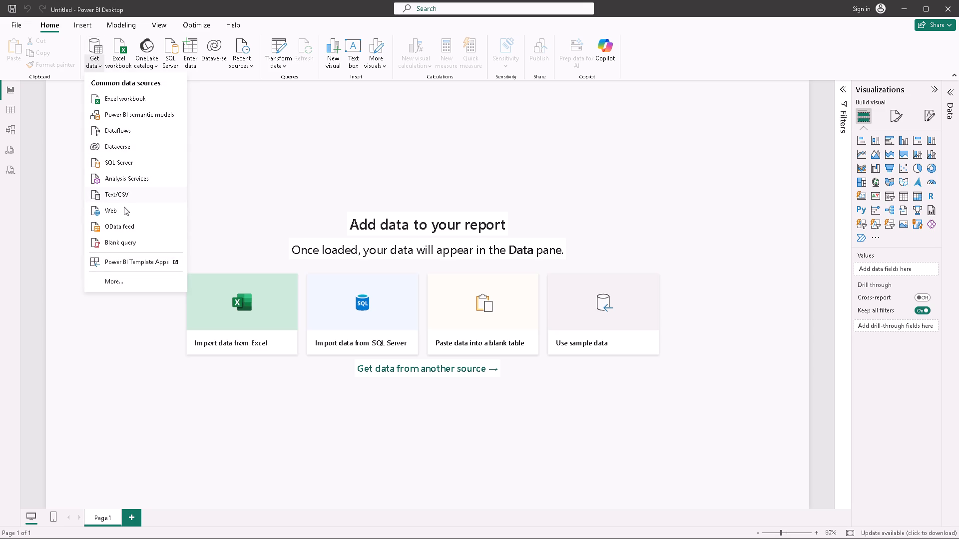
click(121, 193)
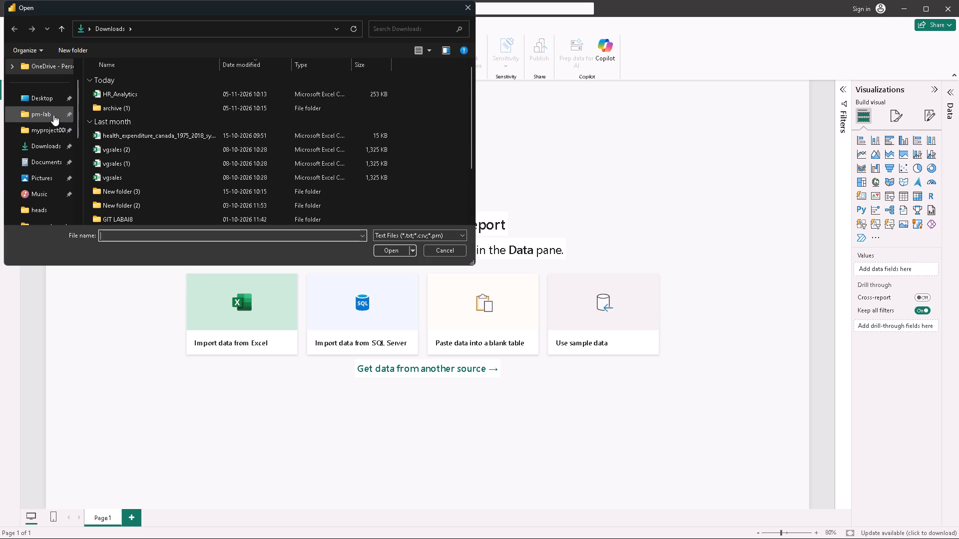
click(45, 150)
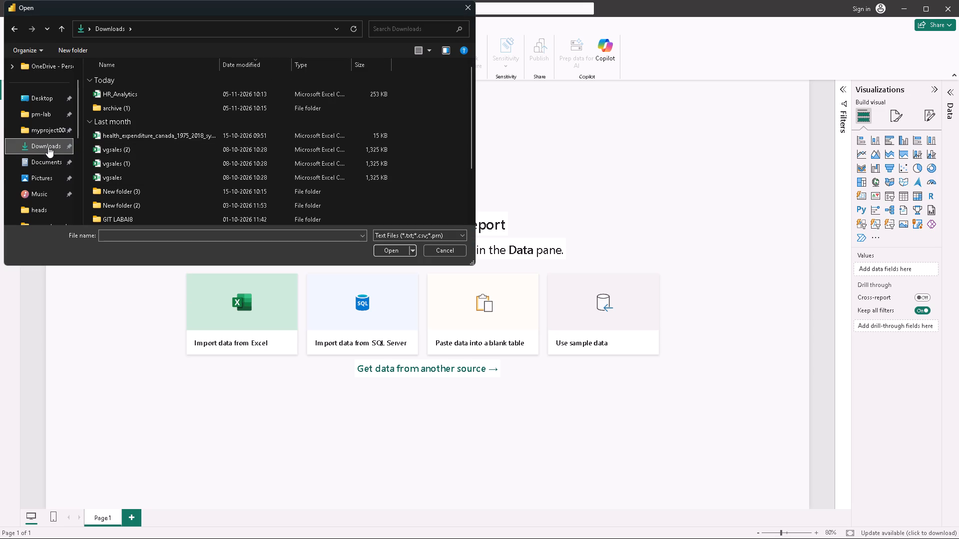
click(145, 96)
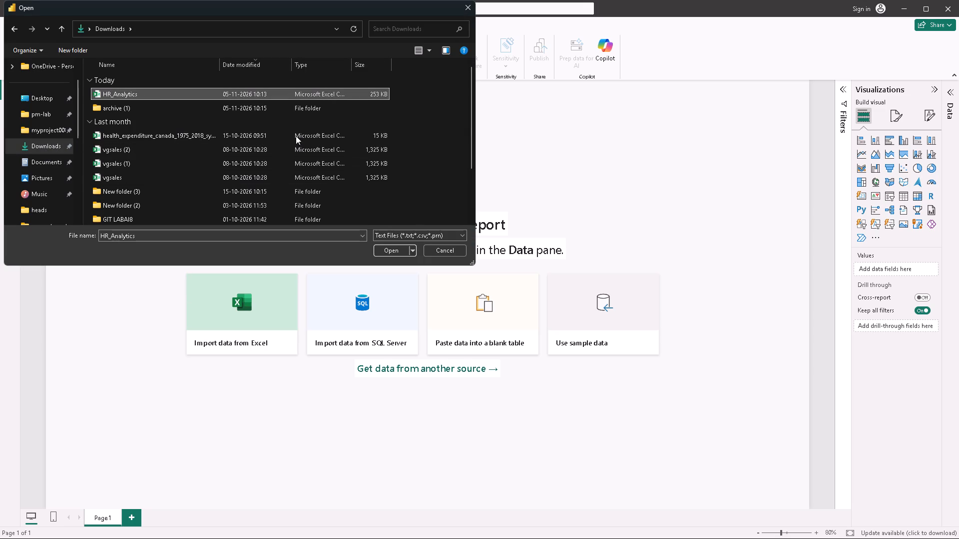
double_click(318, 91)
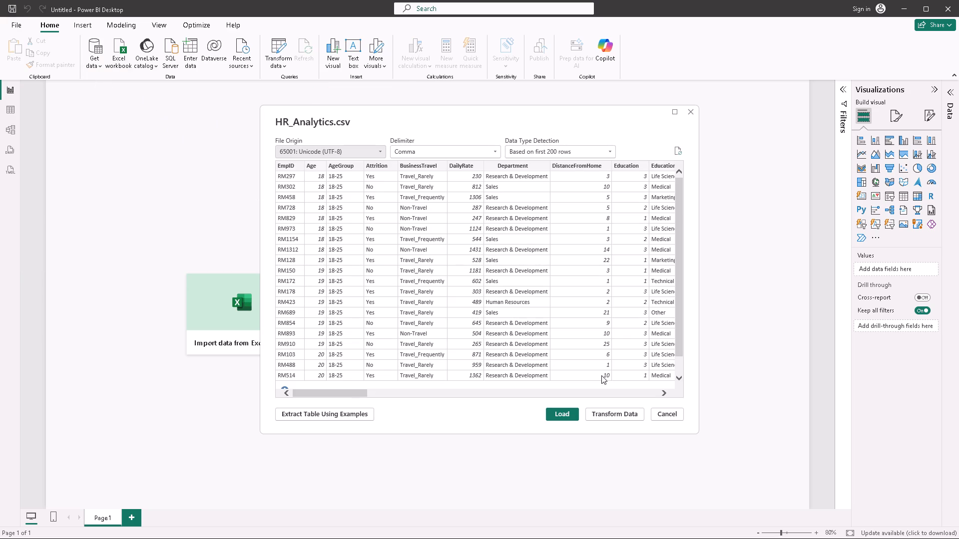
click(616, 411)
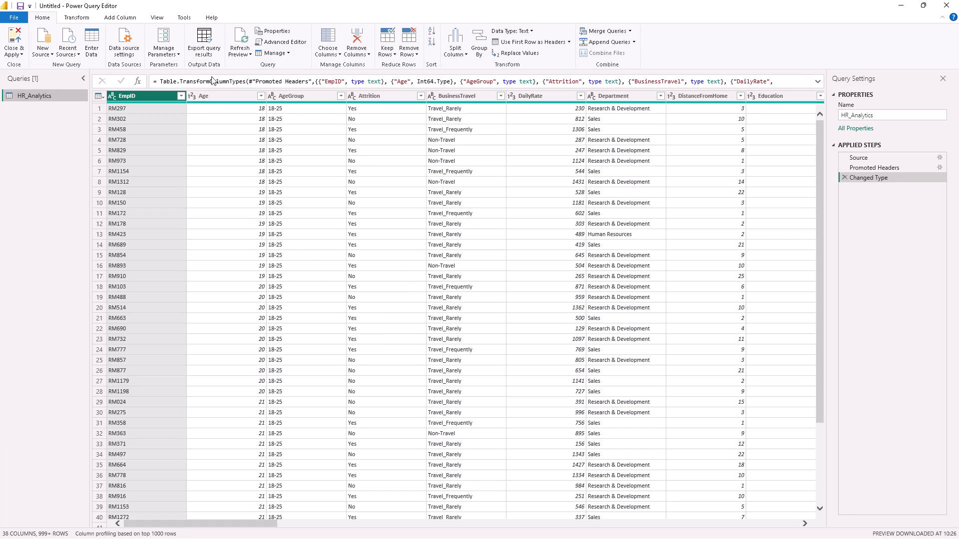
Start a conditional column based on the HR_Analytics query and name it Attrition Count.
click(364, 93)
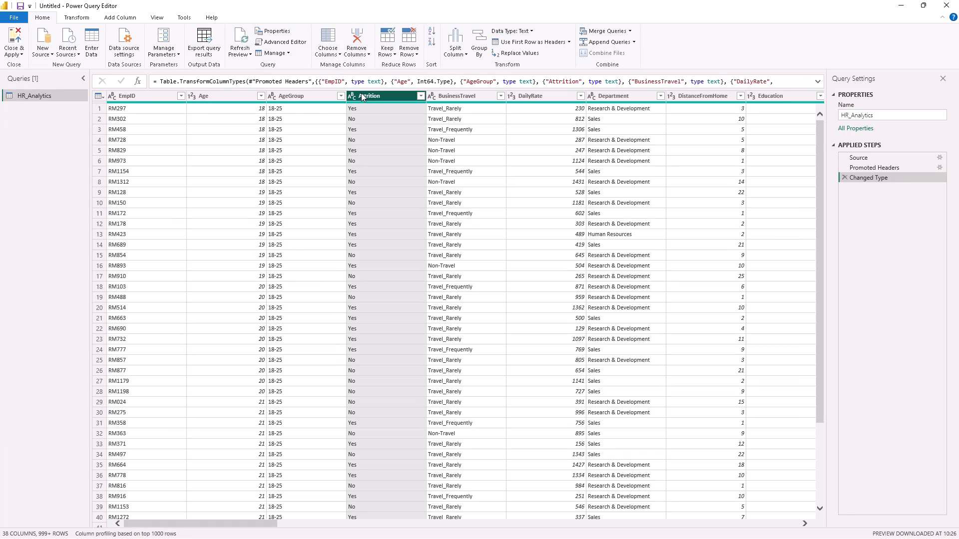
click(109, 17)
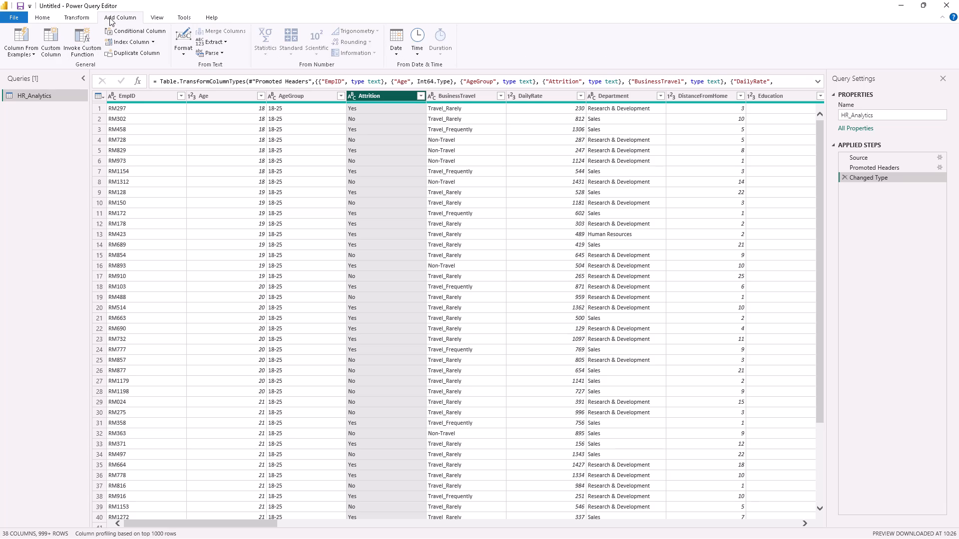
click(160, 27)
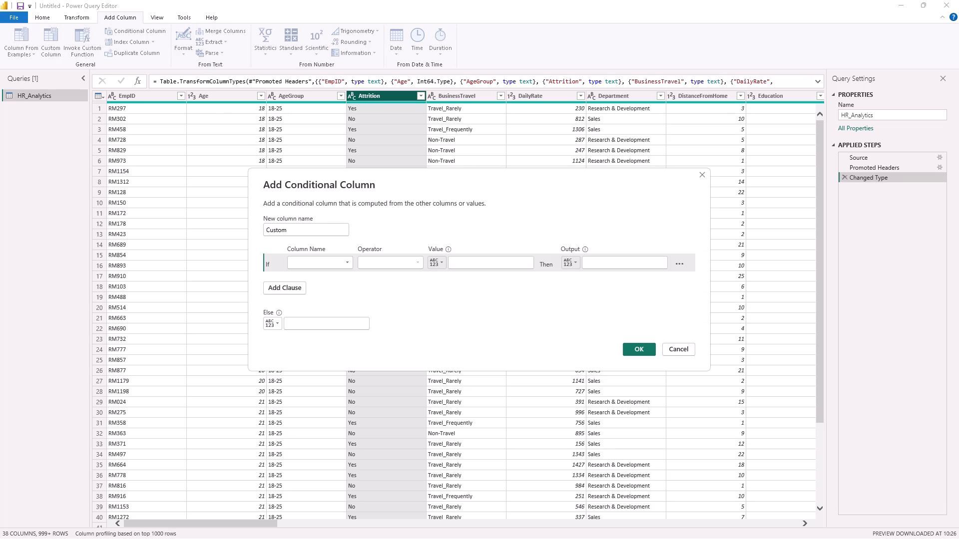
click(307, 228)
key(BackSpace)
key(BackSpace)
key(BackSpace)
key(BackSpace)
key(BackSpace)
key(BackSpace)
key(BackSpace)
key(BackSpace)
key(BackSpace)
key(BackSpace)
key(BackSpace)
key(BackSpace)
key(BackSpace)
key(BackSpace)
key(BackSpace)
key(a)
key(BackSpace)
key(shift+a)
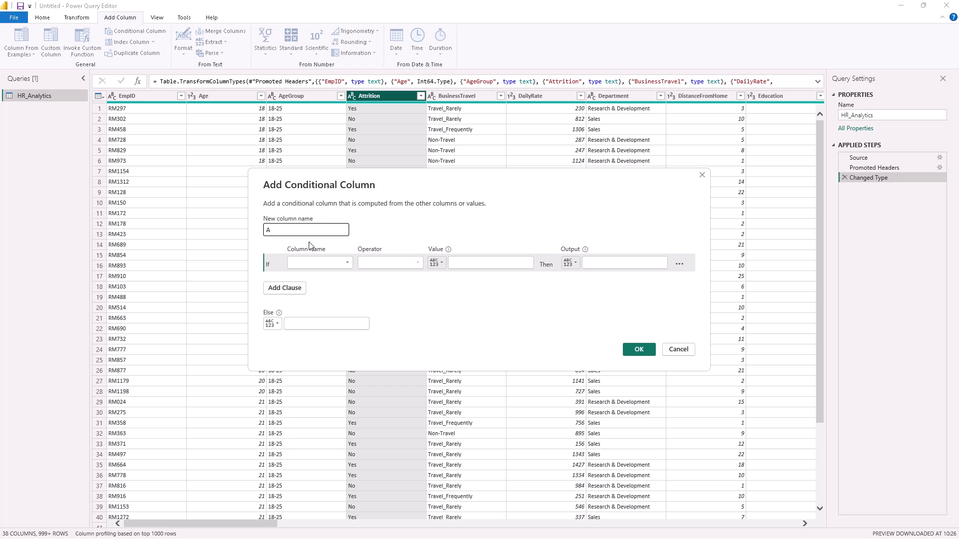
text(ttritio)
key(n)
key(space)
text(Count)
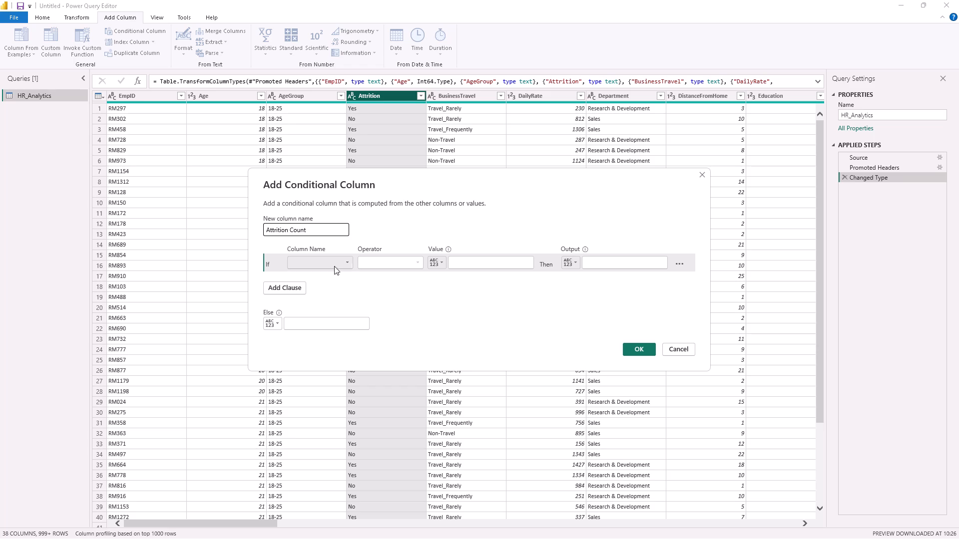
Set the rule to output 1 if Attrition equals a value left blank, and 0 otherwise.
click(344, 261)
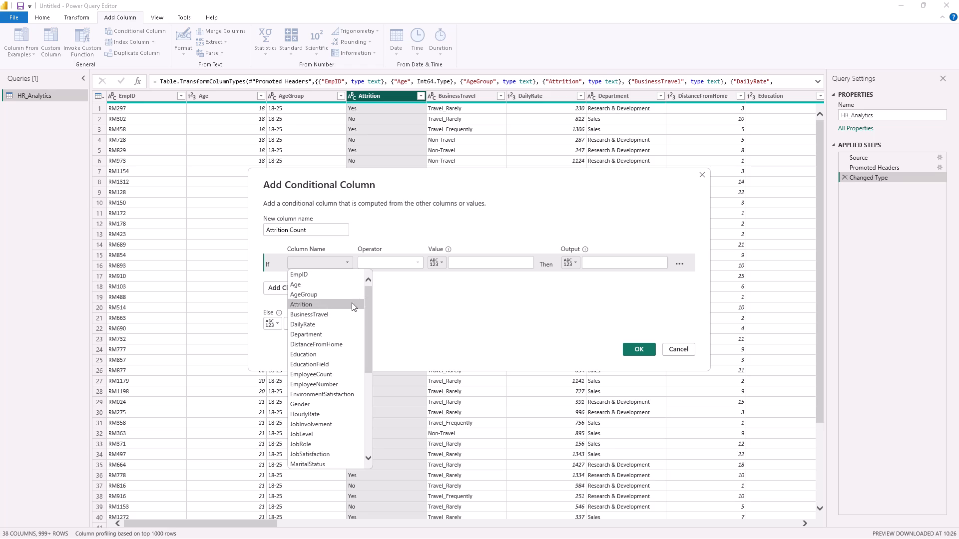
click(347, 303)
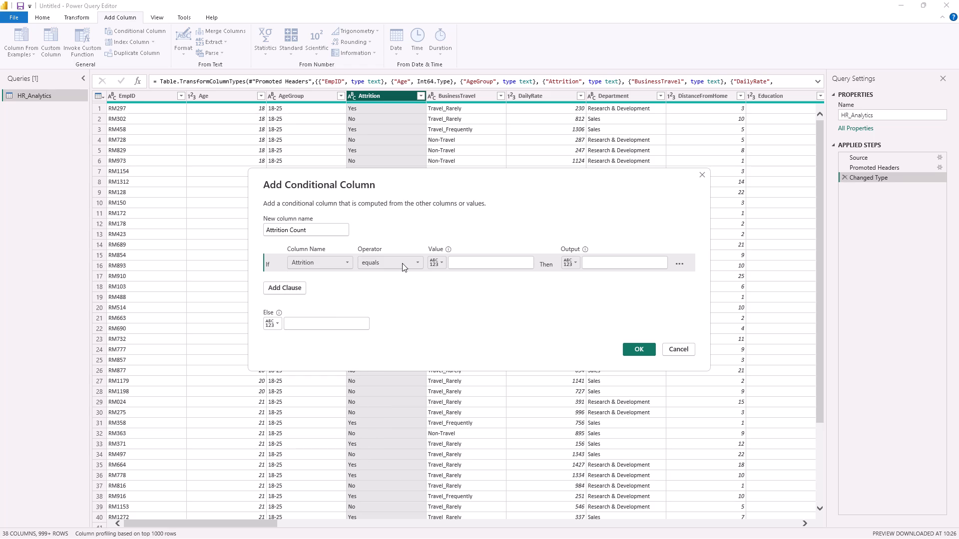
click(477, 264)
click(609, 260)
key(1)
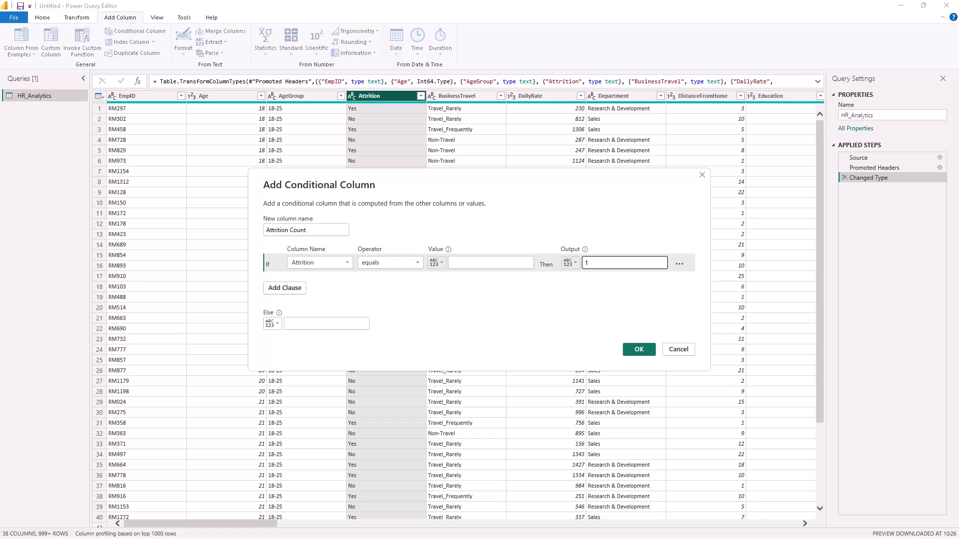
click(318, 325)
key(0)
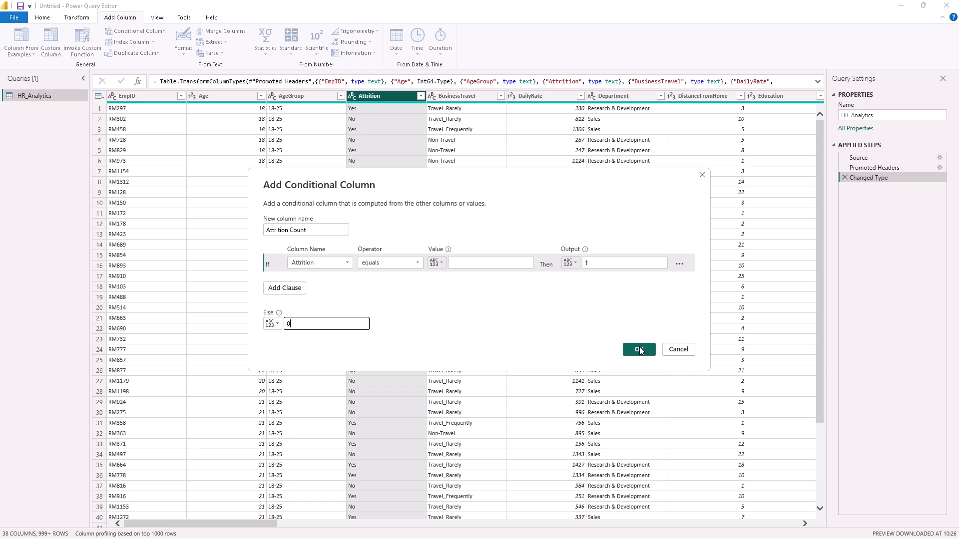
Capture a full-screen screenshot of the conditional column setup with Snipping Tool.
key(shift+super+s)
drag(0, 0, 958, 538)
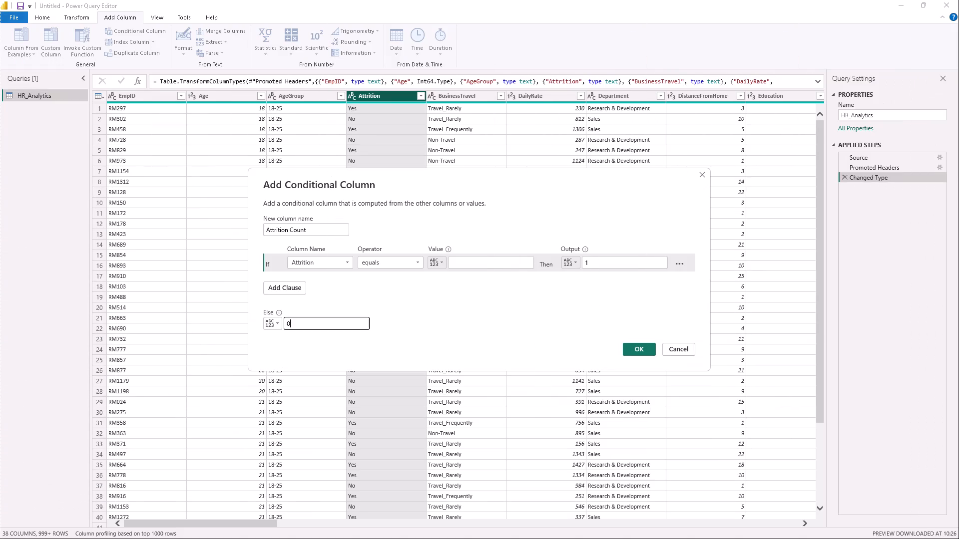
drag(958, 538, 955, 538)
Add the configured Attrition Count conditional column to the query.
click(638, 345)
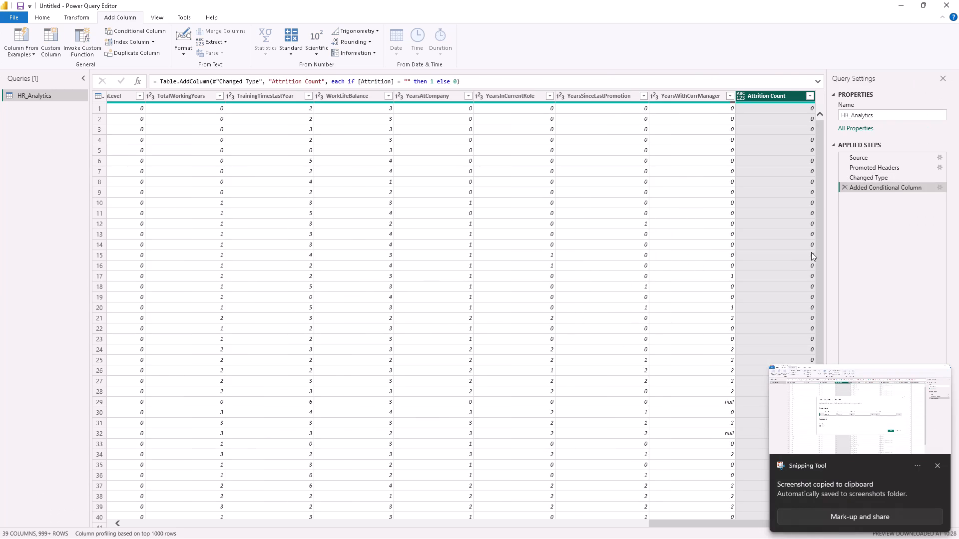
Examine the Attrition Count values down the rows and compare them with the Attrition column across the table.
scroll(778, 254, up, 7)
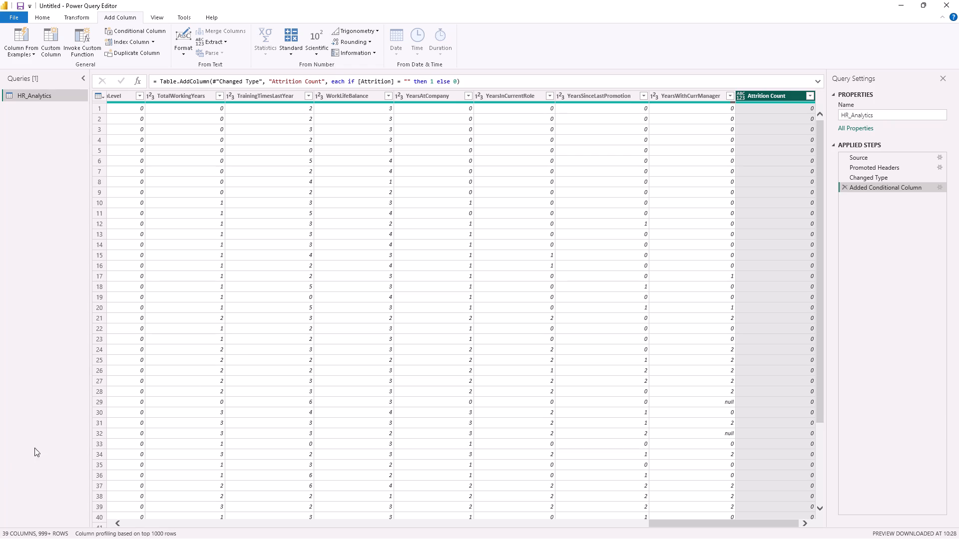
drag(239, 388, 308, 402)
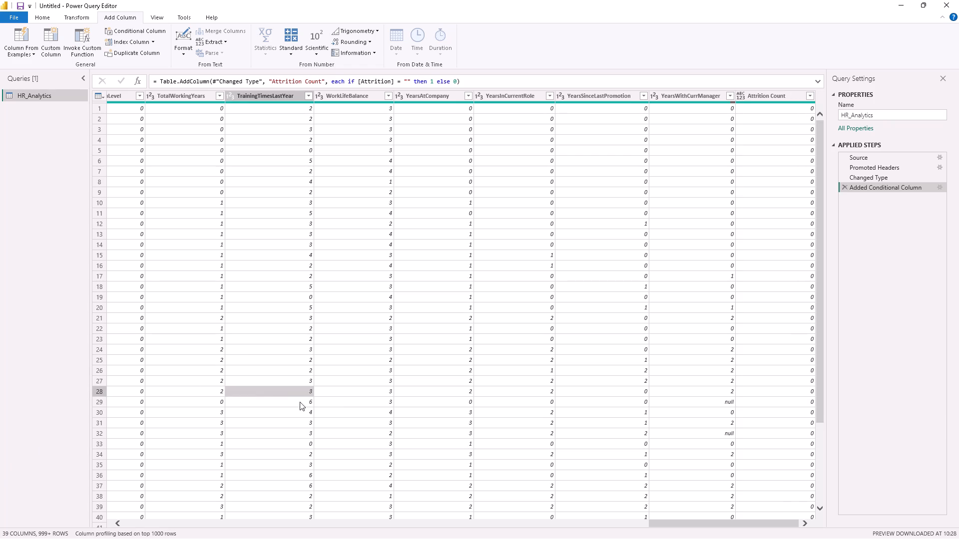
click(775, 284)
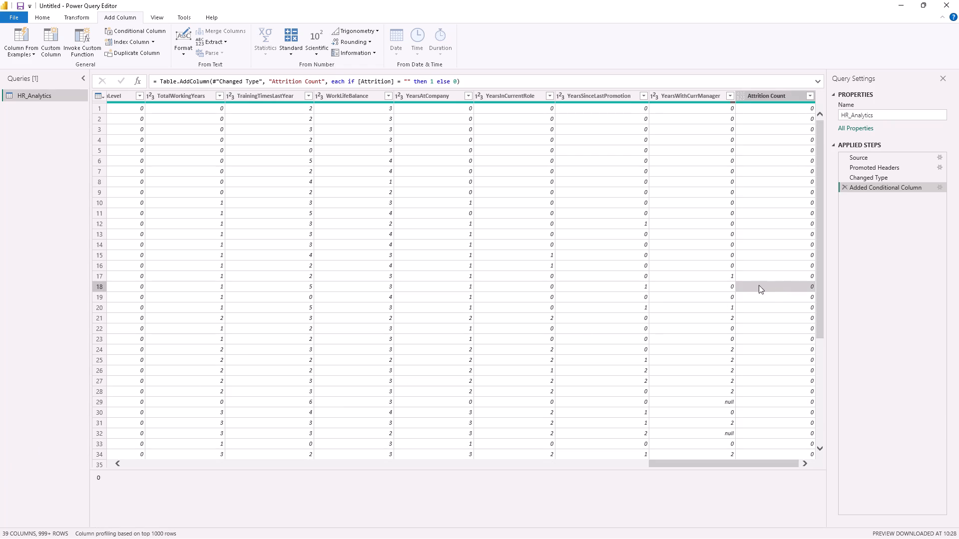
scroll(758, 240, up, 4)
scroll(767, 237, down, 8)
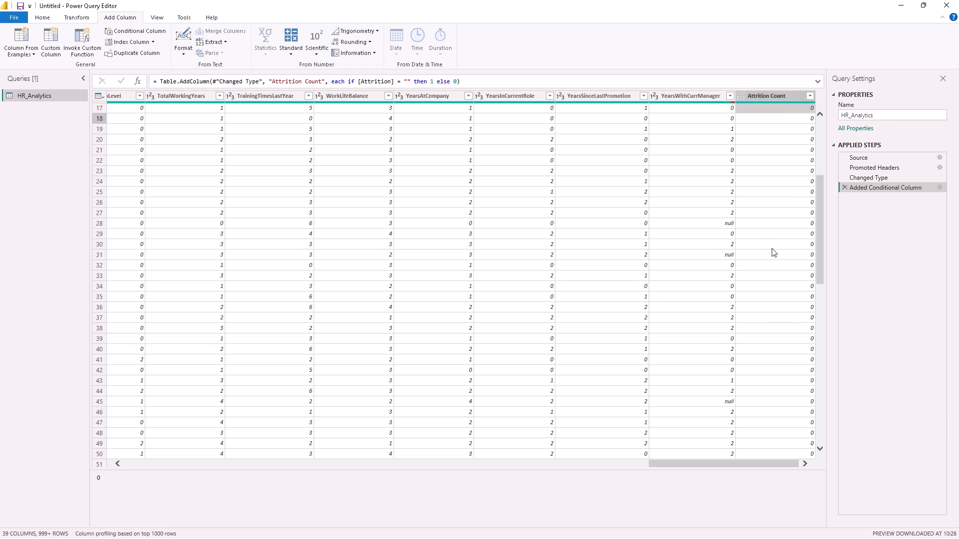
scroll(772, 248, down, 11)
scroll(776, 253, up, 15)
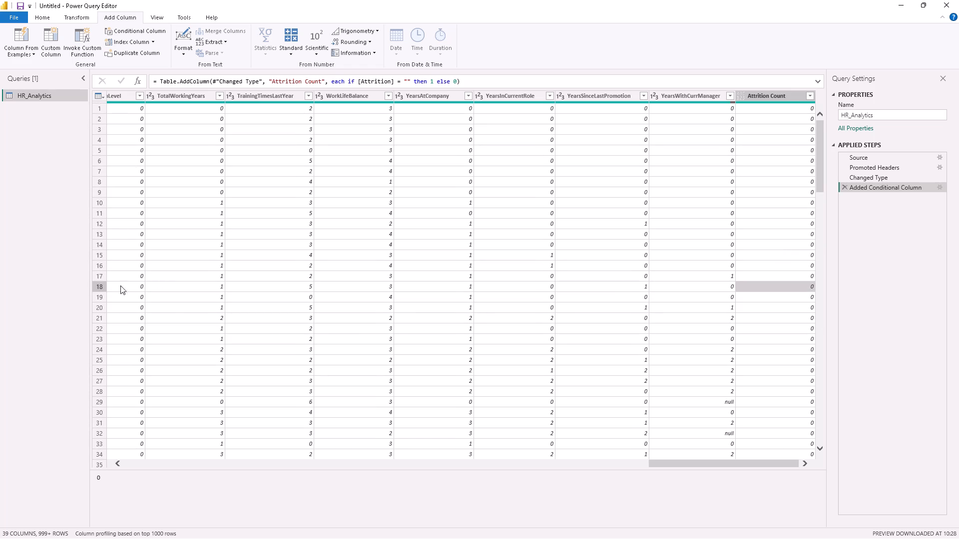
drag(703, 464, 374, 449)
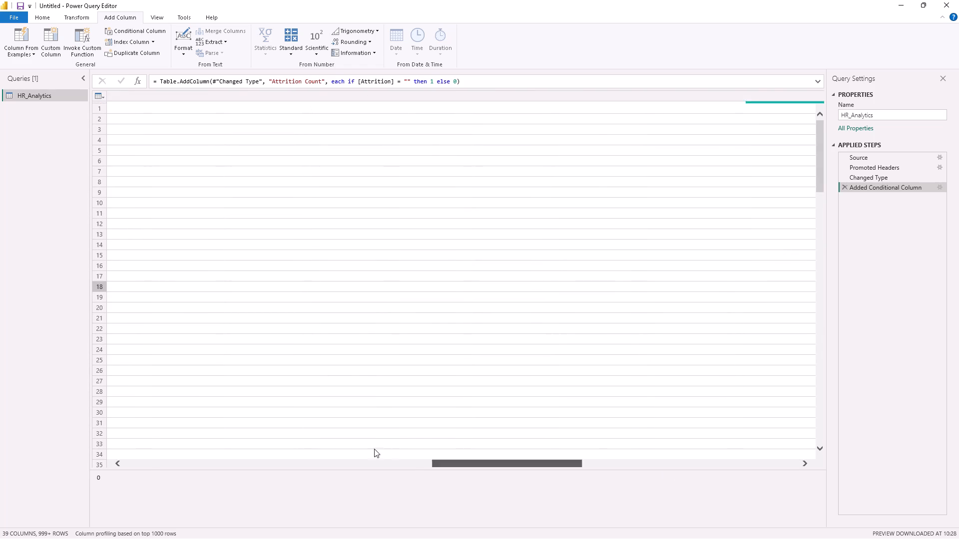
drag(374, 449, 132, 421)
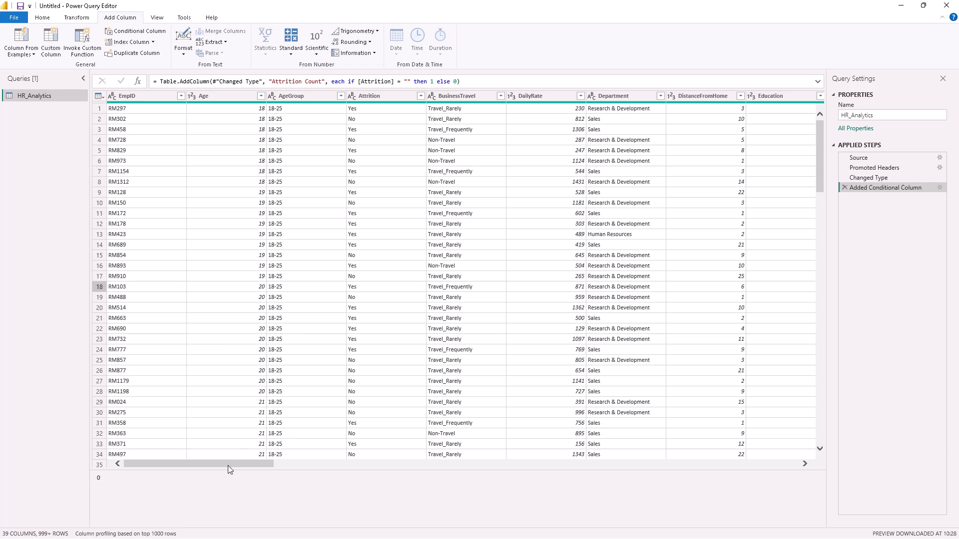
drag(228, 465, 266, 467)
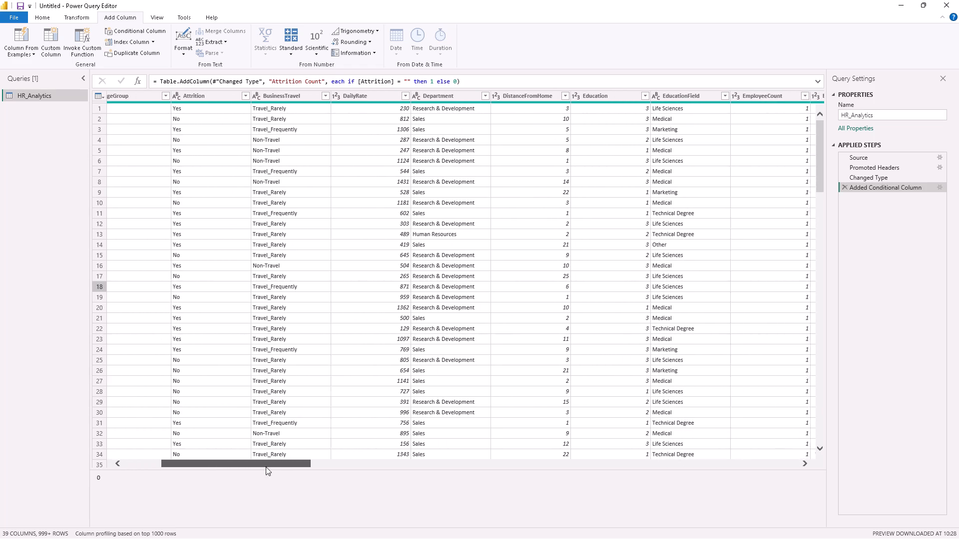
drag(266, 467, 343, 471)
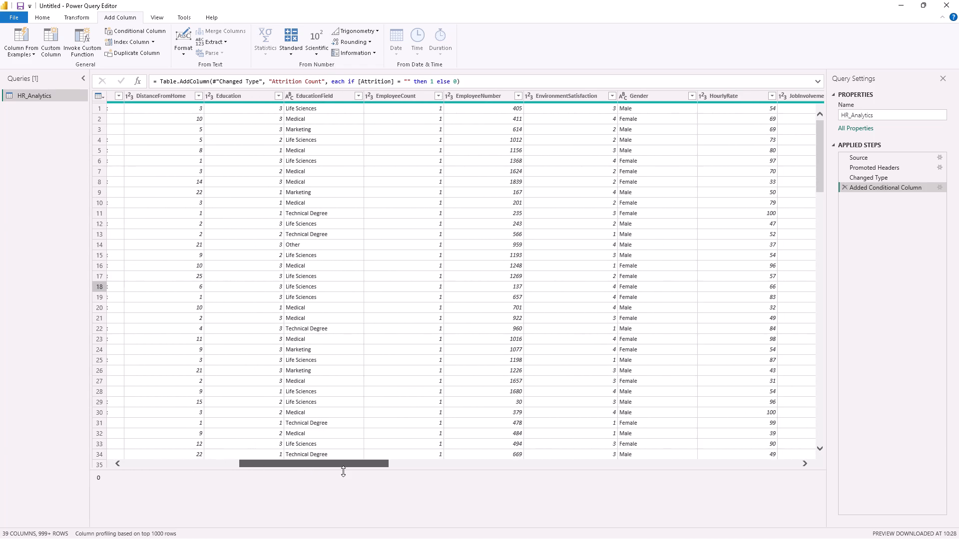
drag(343, 471, 431, 475)
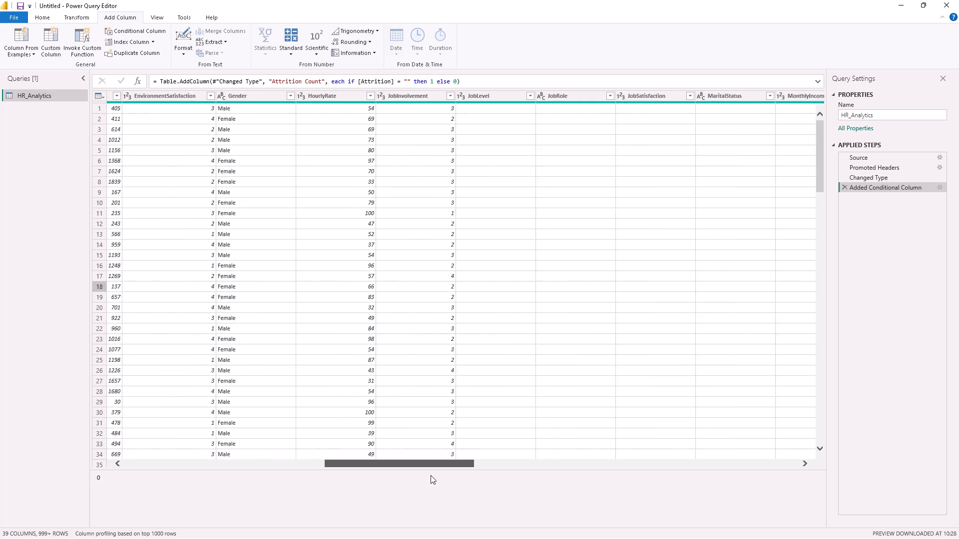
drag(431, 475, 869, 408)
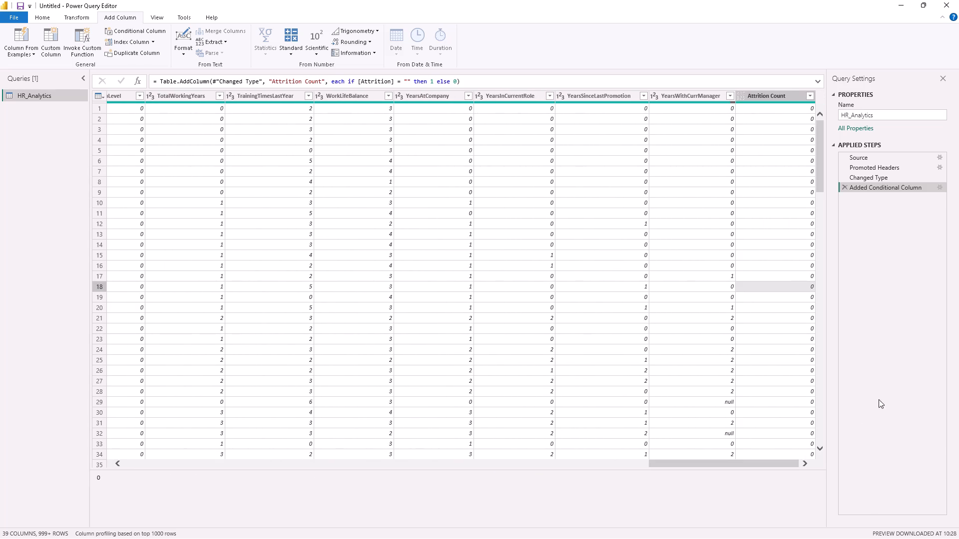
Filter the HR_Analytics query's Attrition Count column to exclude rows with the value 0.
click(812, 93)
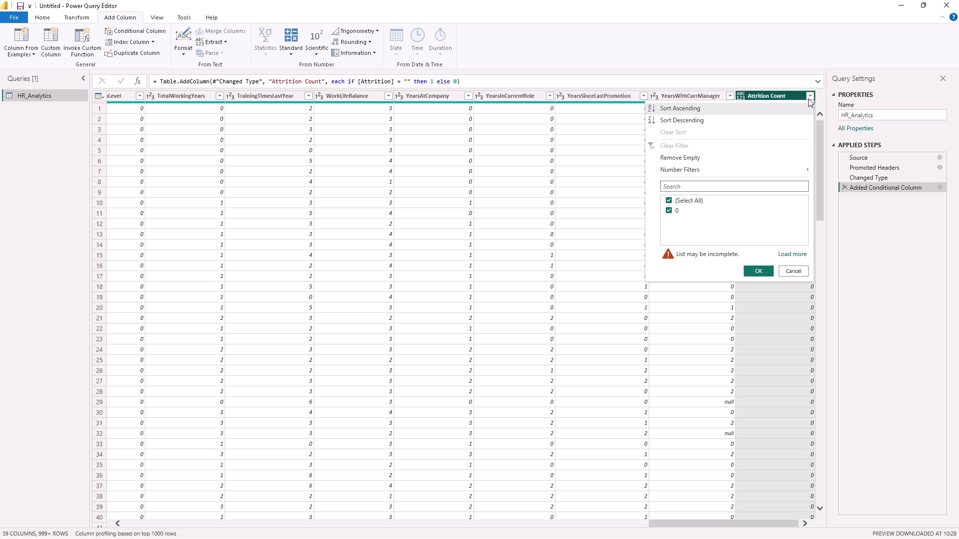
click(698, 200)
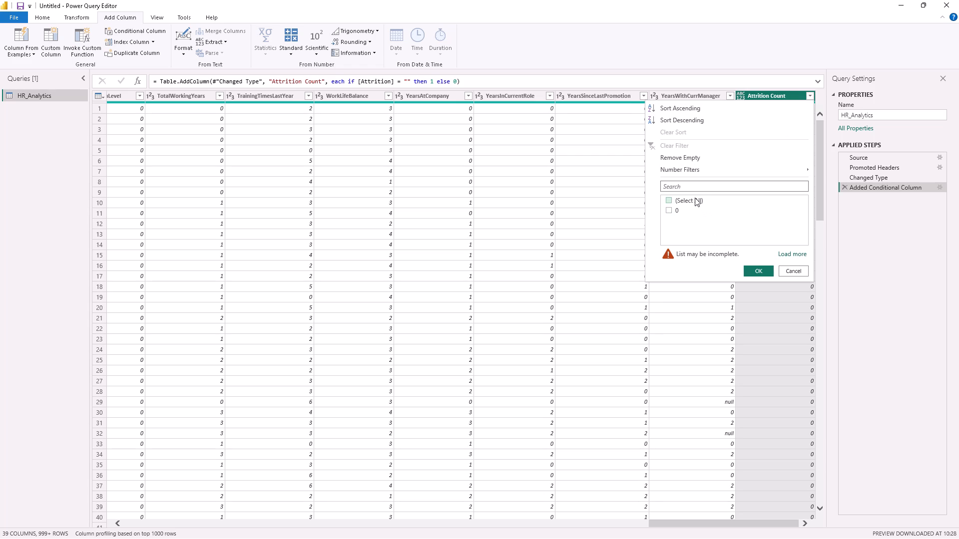
click(695, 198)
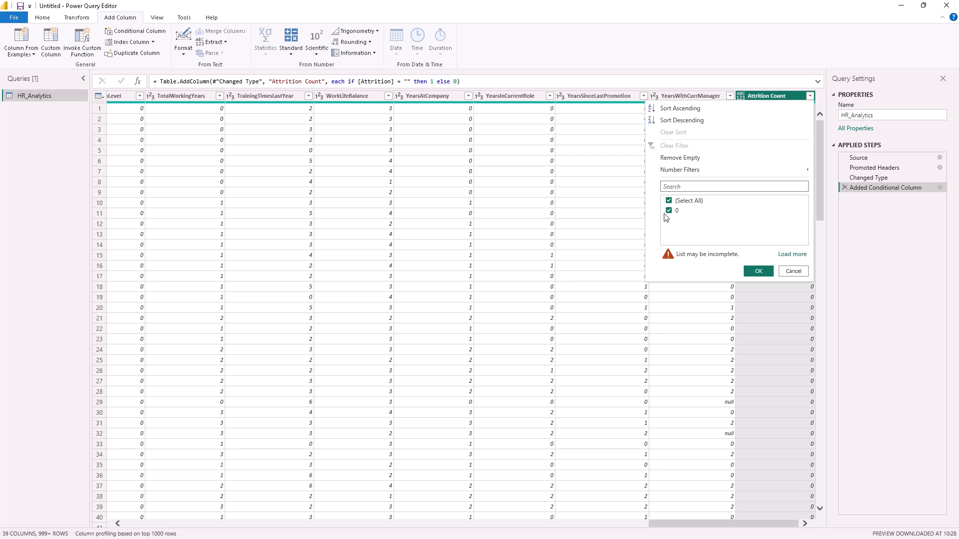
click(668, 211)
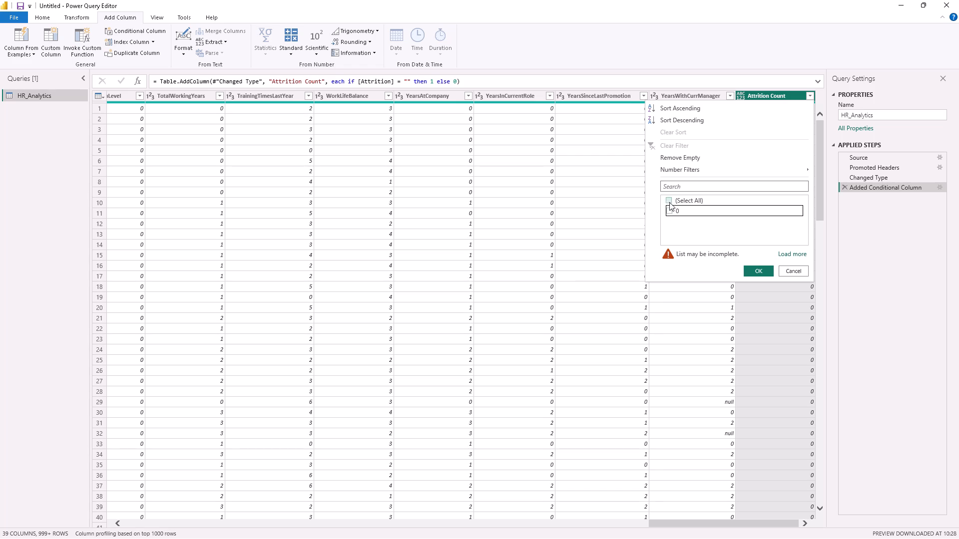
click(669, 199)
click(669, 209)
click(669, 193)
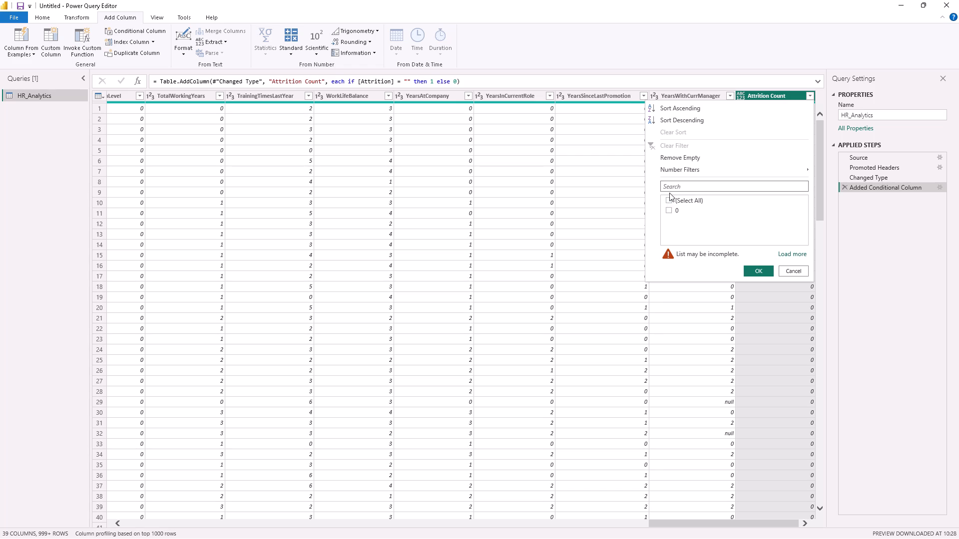
click(670, 201)
click(695, 201)
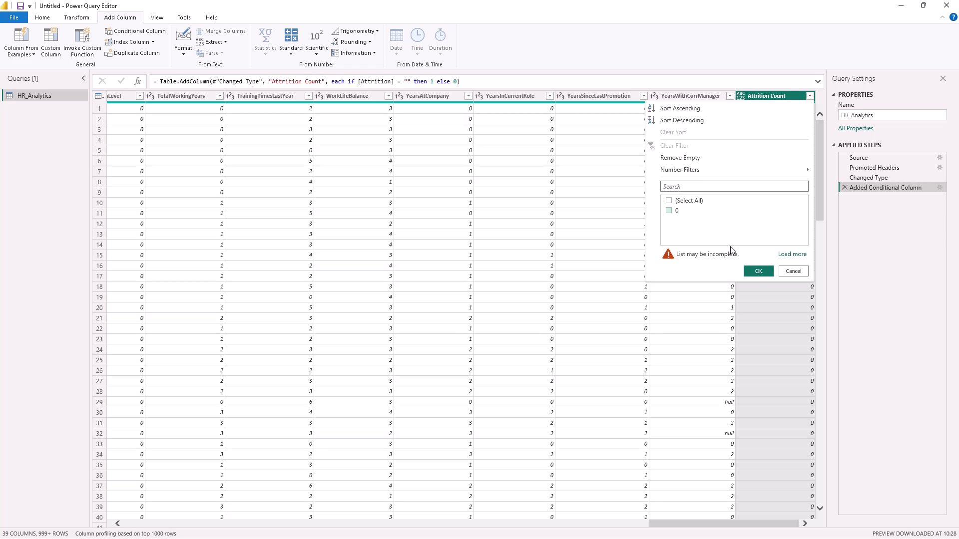
click(760, 270)
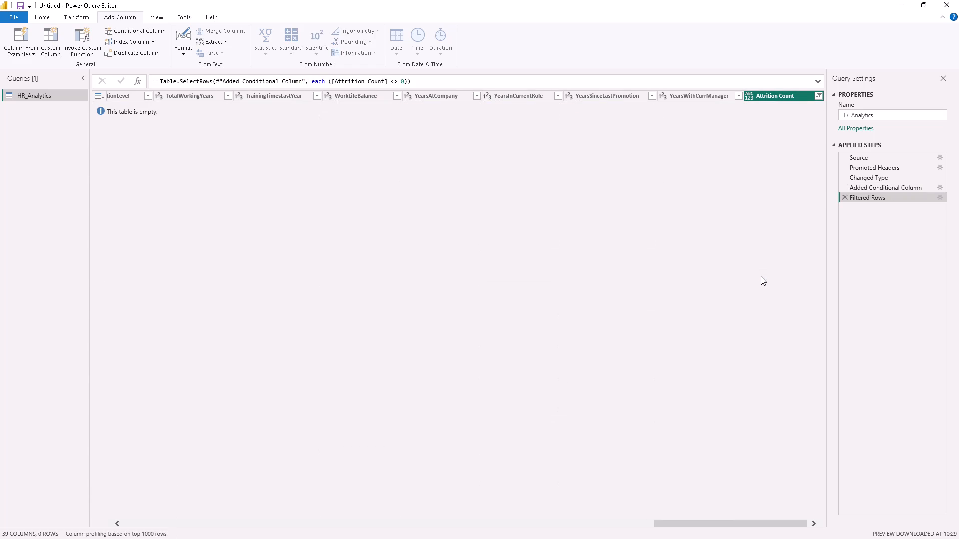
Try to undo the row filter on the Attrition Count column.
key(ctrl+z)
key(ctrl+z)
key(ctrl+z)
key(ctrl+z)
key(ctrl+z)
Close the Power Query Editor without applying the pending query changes.
click(942, 73)
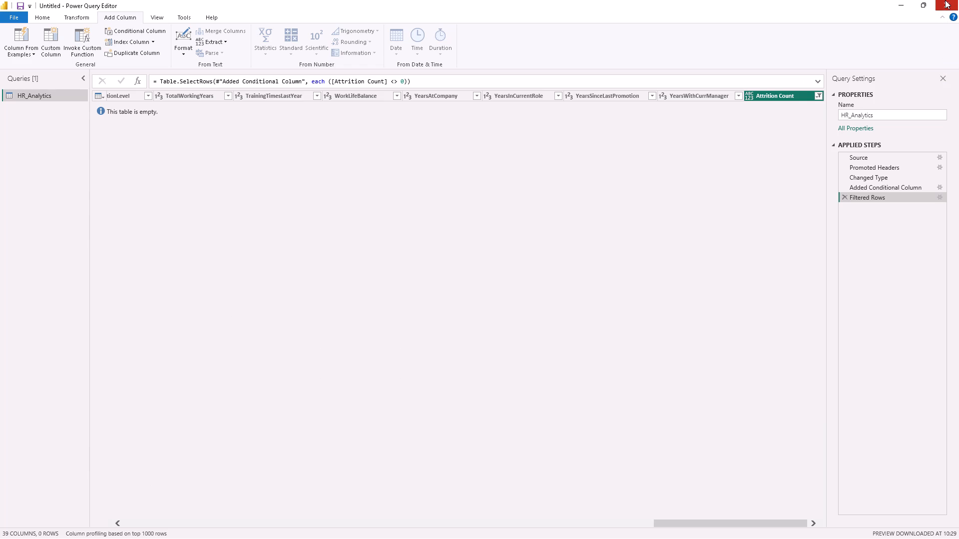
click(945, 0)
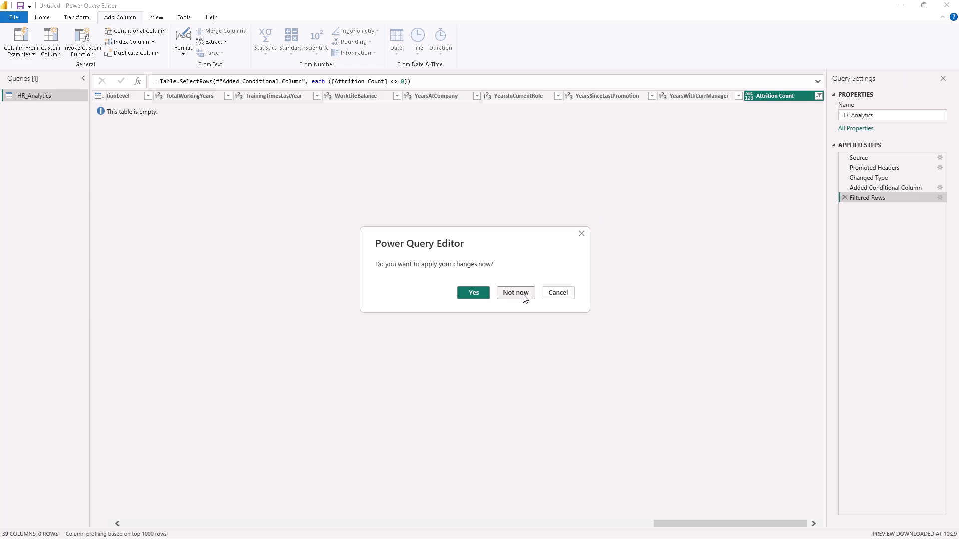
click(523, 294)
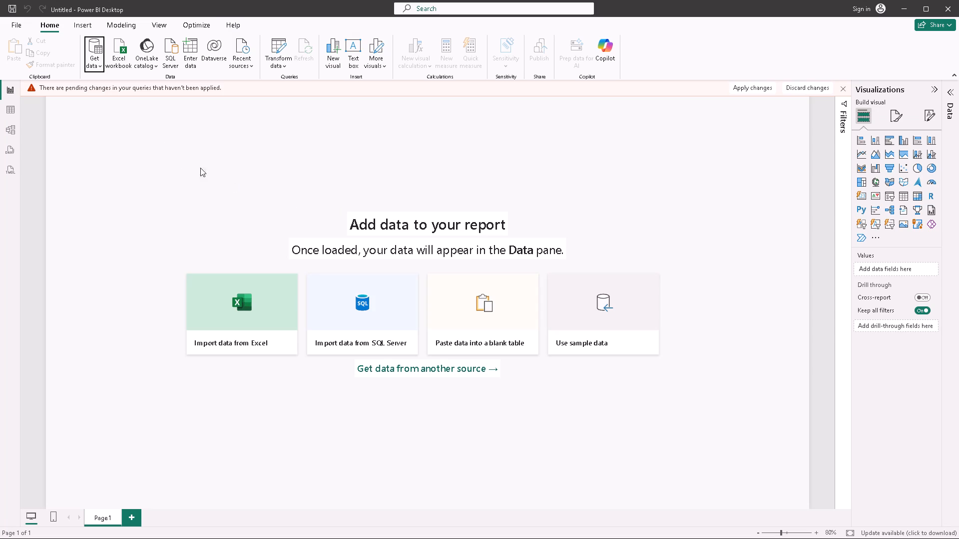
Import the HR_Analytics CSV from the Downloads folder again and open it for transformation in Power Query Editor.
click(99, 64)
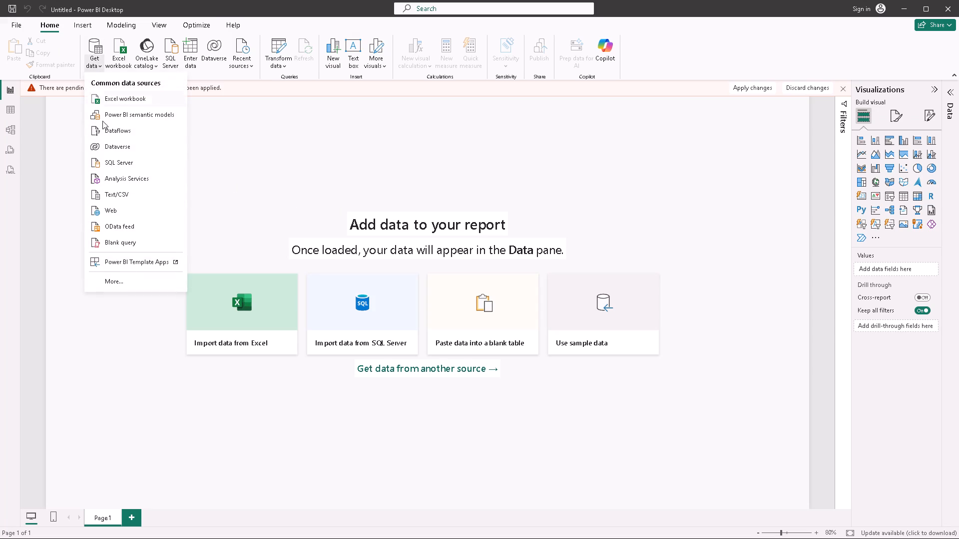
click(122, 190)
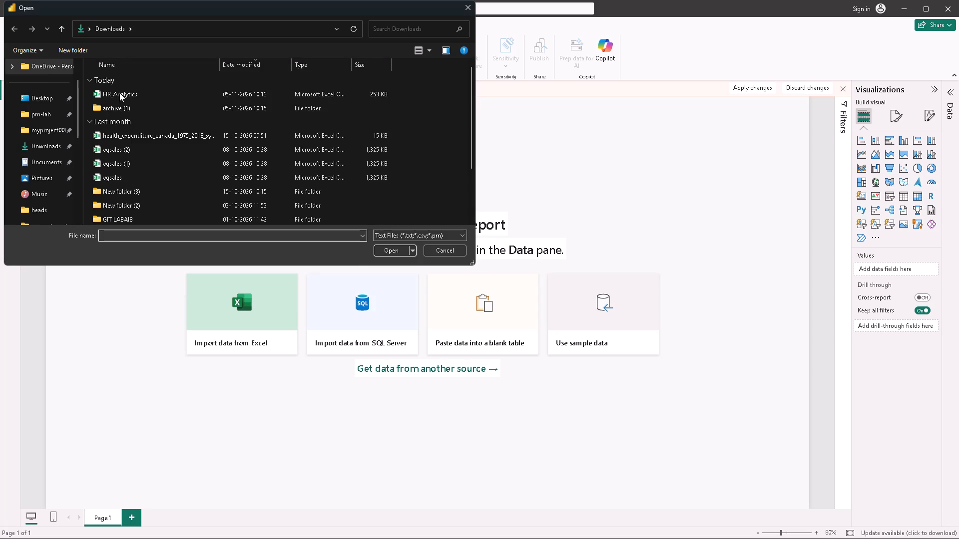
click(119, 93)
click(396, 248)
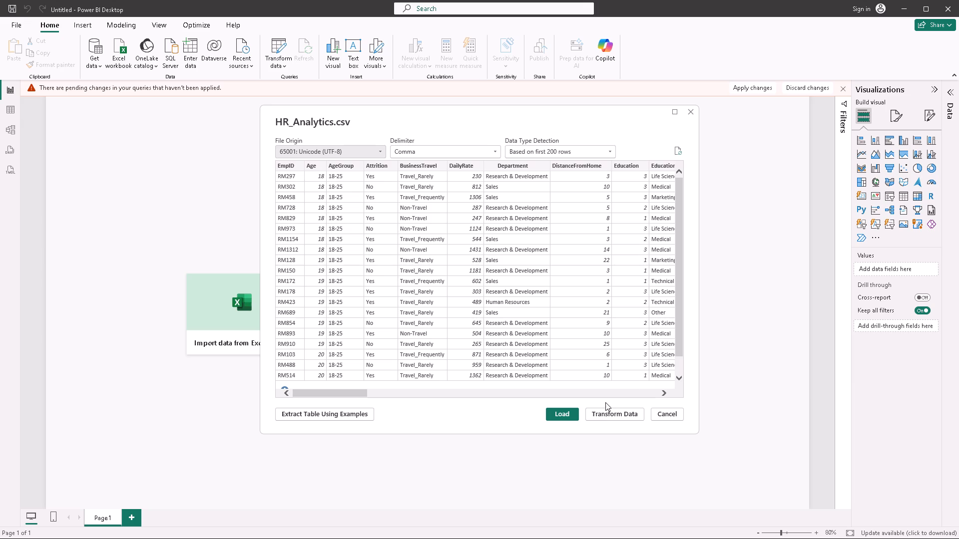
click(606, 413)
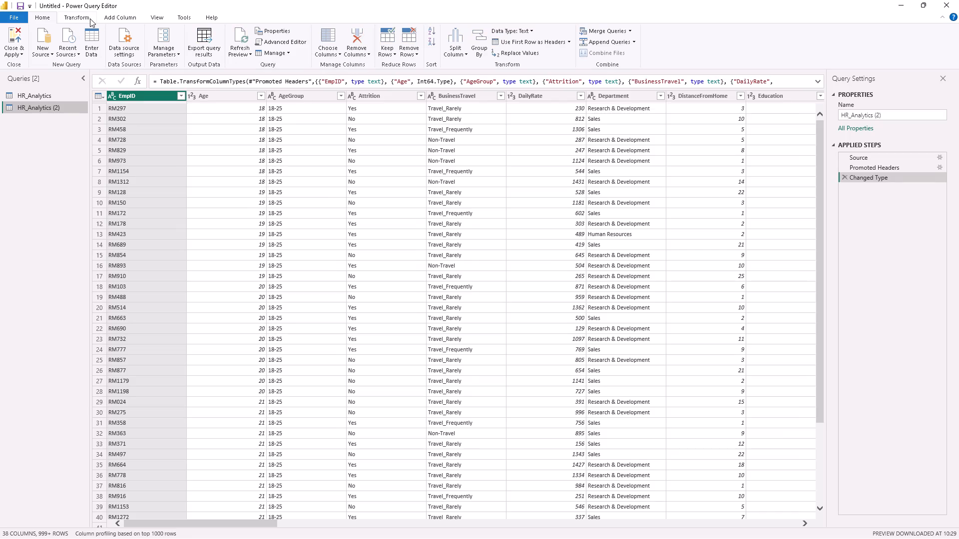
Start a conditional column in the HR_Analytics (2) query and name it "Attrition count".
click(112, 20)
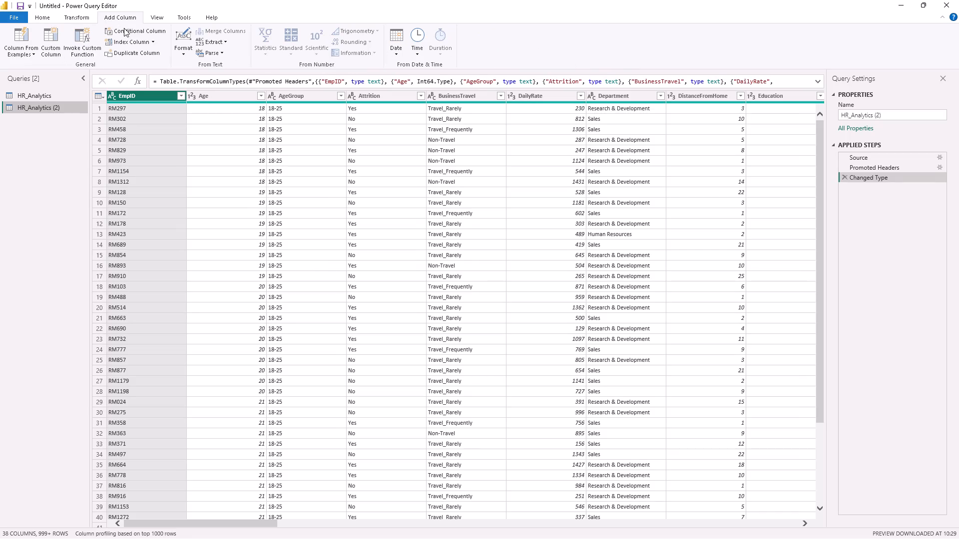
click(126, 30)
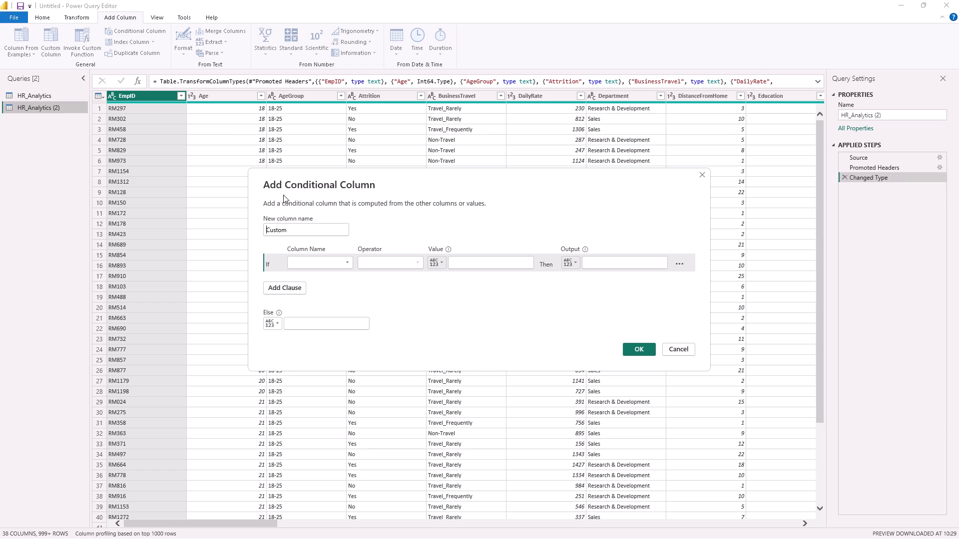
click(320, 226)
key(BackSpace)
key(BackSpace)
key(BackSpace)
key(BackSpace)
key(BackSpace)
key(BackSpace)
key(BackSpace)
key(BackSpace)
key(BackSpace)
key(BackSpace)
key(BackSpace)
key(BackSpace)
key(BackSpace)
key(BackSpace)
key(BackSpace)
key(BackSpace)
key(BackSpace)
key(BackSpace)
text(Attri)
text(tion count)
Set the rule to output 1 if Attrition equals "yes" and 0 otherwise, and add the column.
click(350, 264)
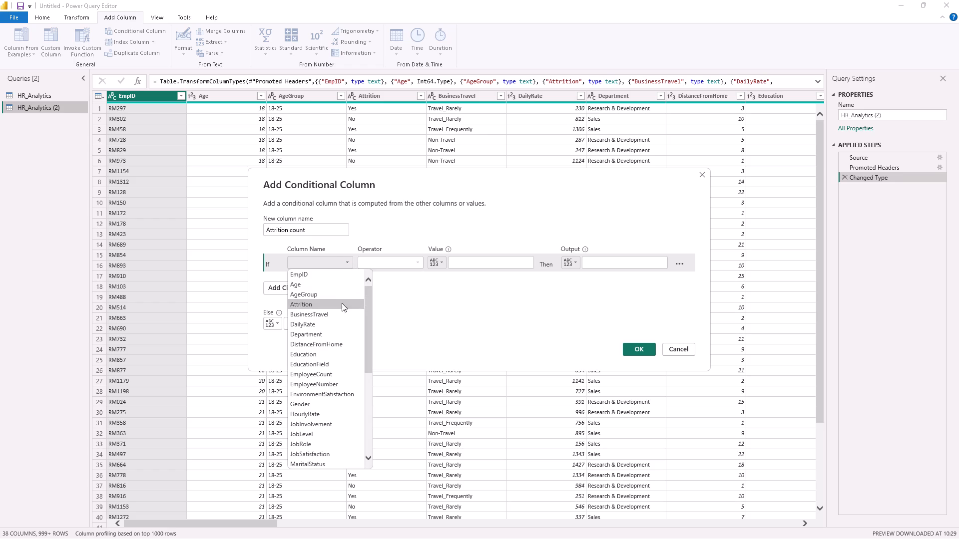
click(340, 307)
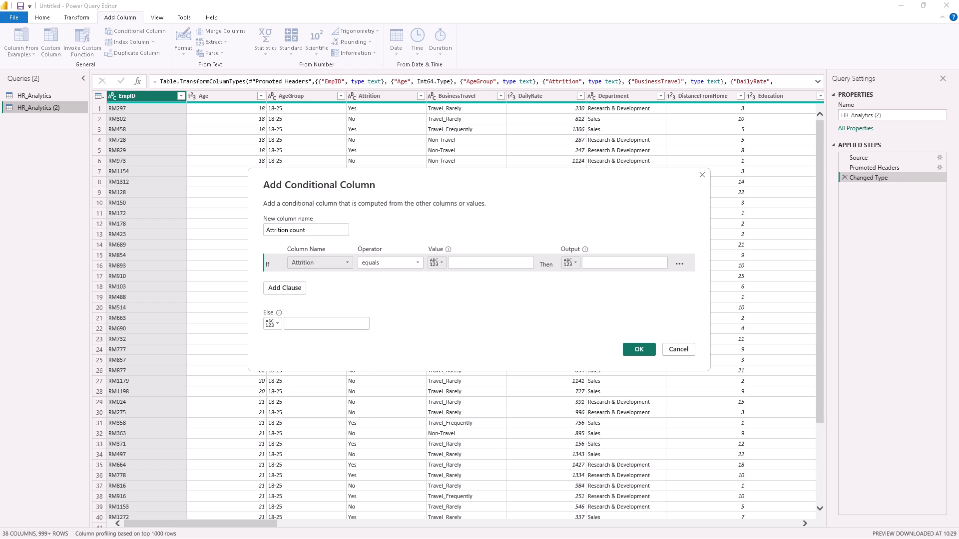
click(502, 261)
text(yes)
click(608, 266)
key(1)
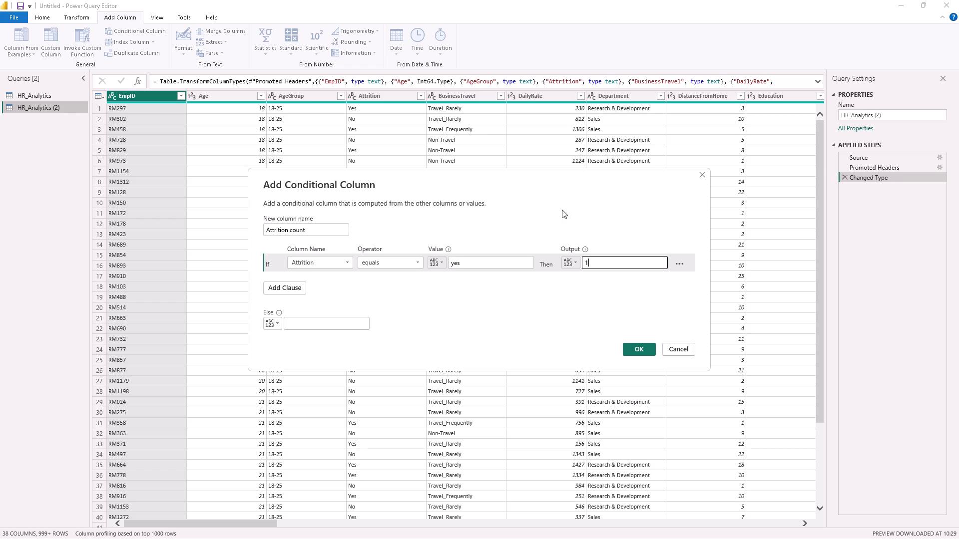
click(304, 322)
key(0)
click(641, 351)
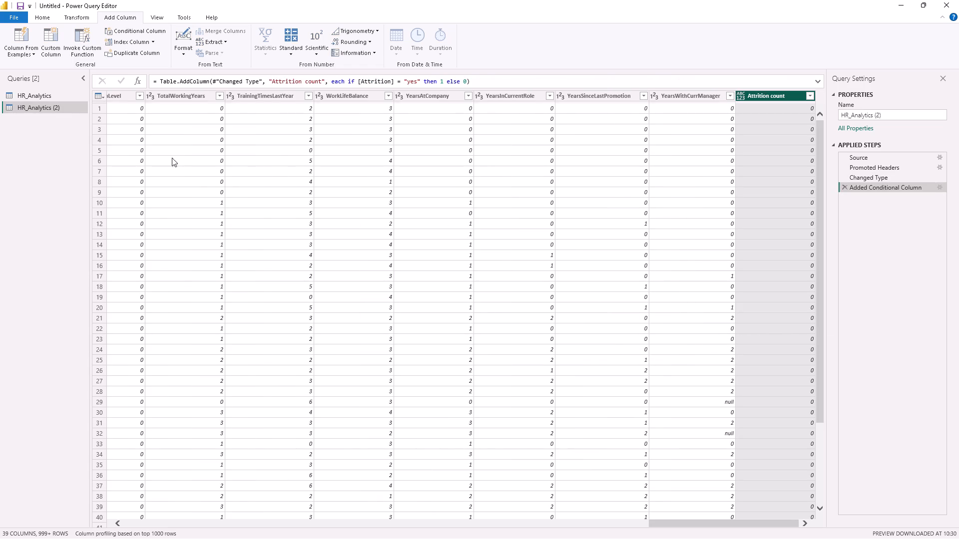
Apply the changes of both HR_Analytics queries to the report and close the Power Query Editor.
click(38, 12)
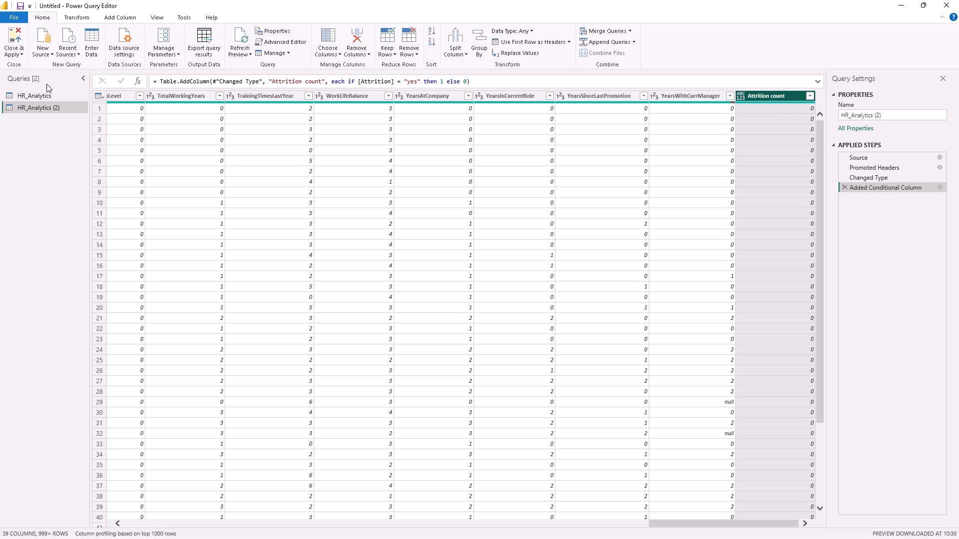
click(23, 53)
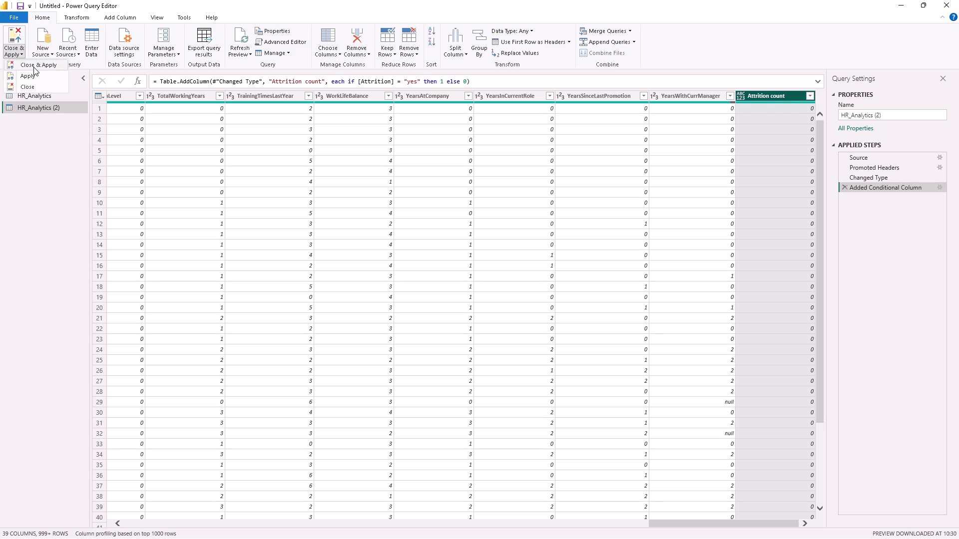
click(33, 67)
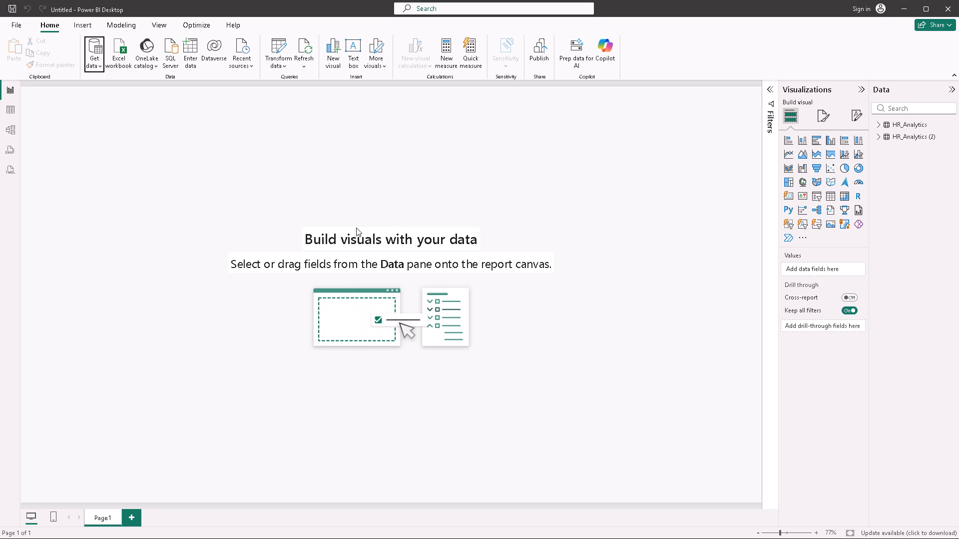
scroll(332, 265, up, 3)
Examine the fields of the HR_Analytics and HR_Analytics (2) tables in the loaded data.
click(880, 126)
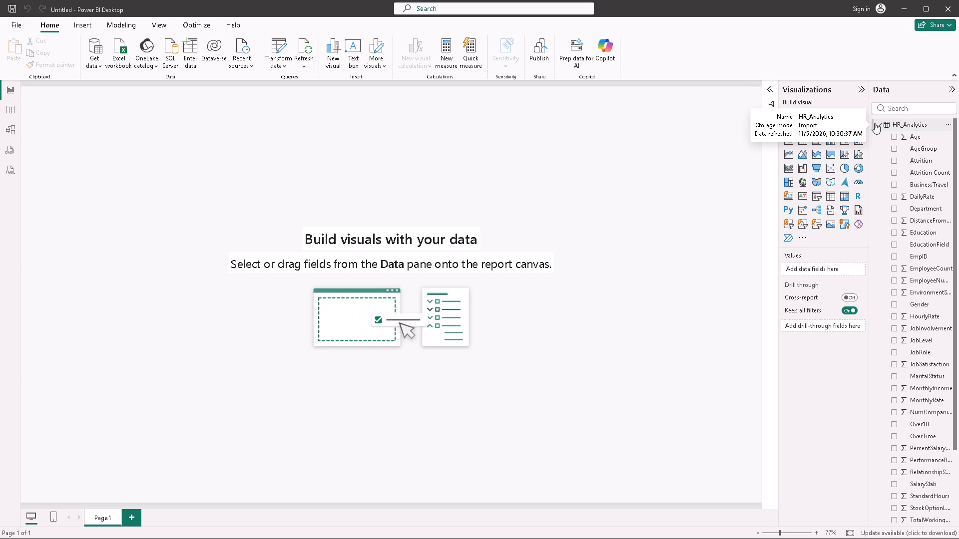
click(343, 316)
click(376, 320)
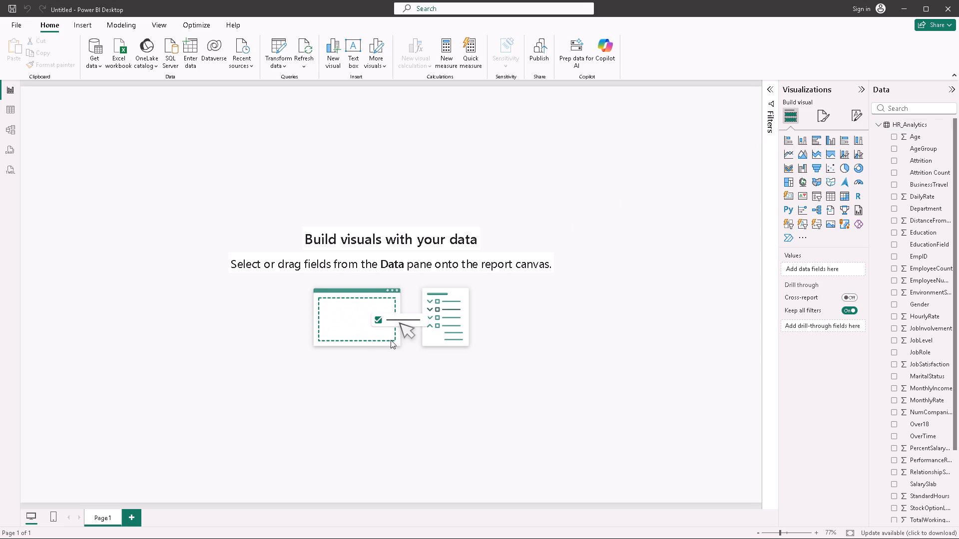
click(402, 333)
click(404, 326)
click(398, 319)
right_click(536, 316)
right_click(354, 310)
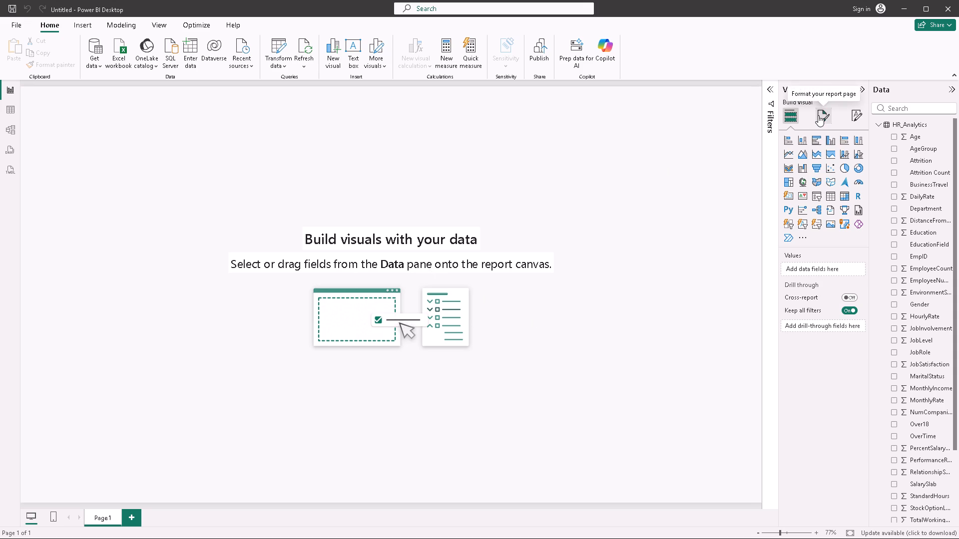
click(900, 125)
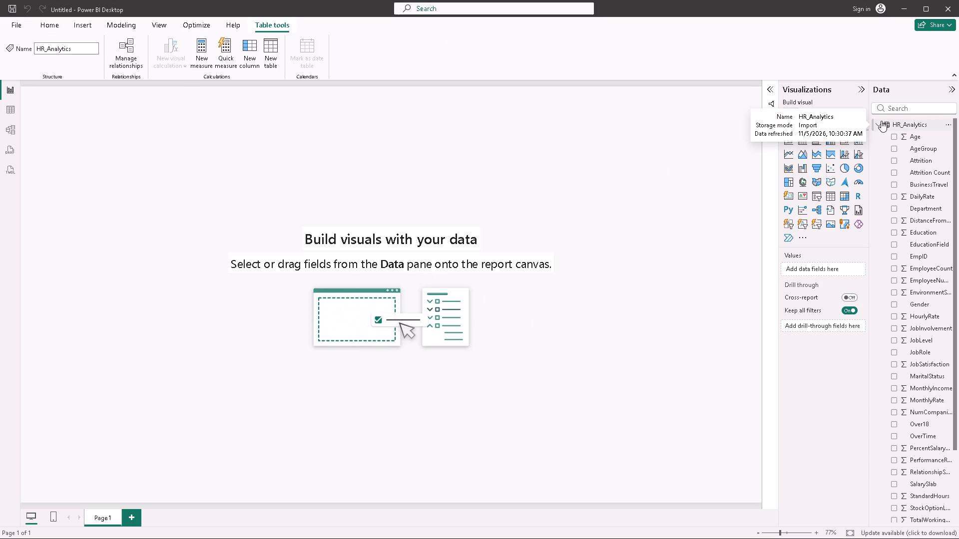
click(878, 121)
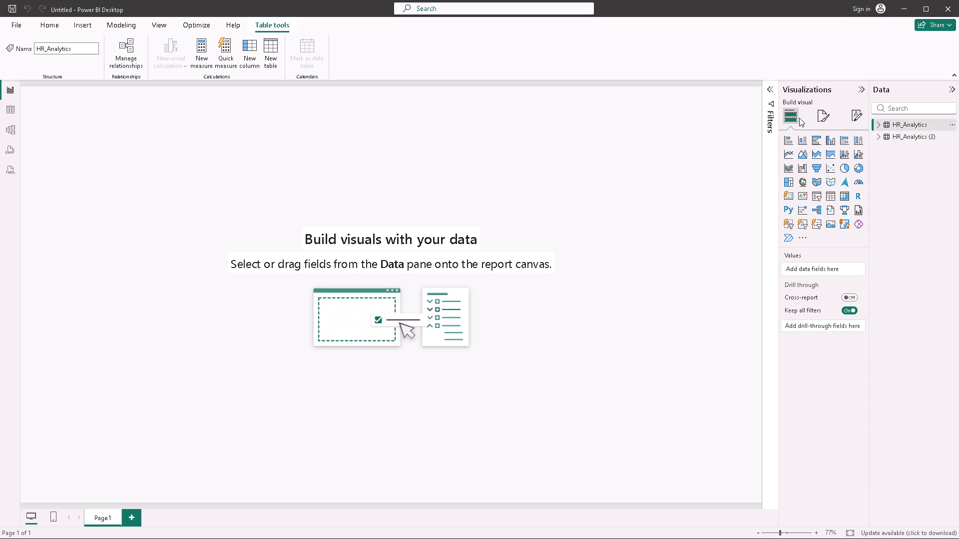
click(48, 21)
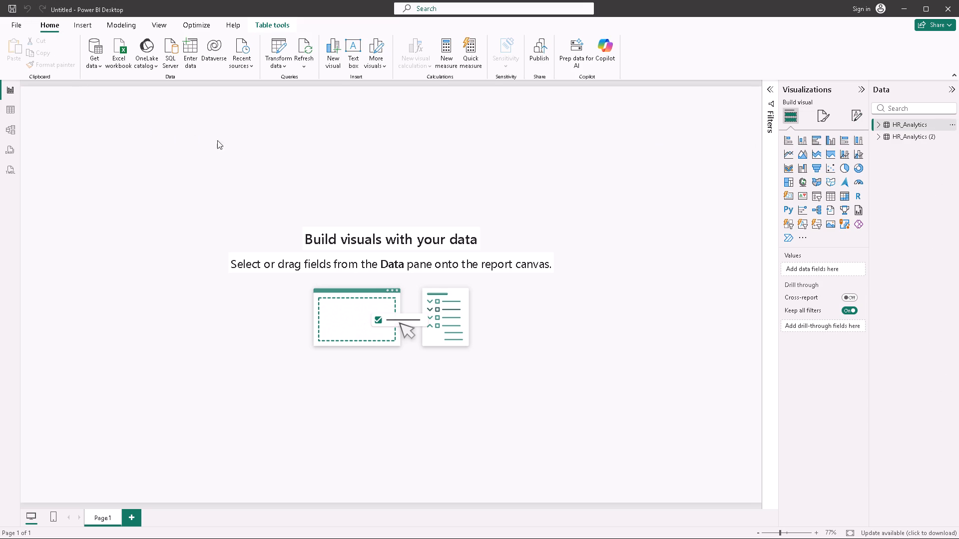
key(ctrl+z)
key(ctrl+z)
click(953, 128)
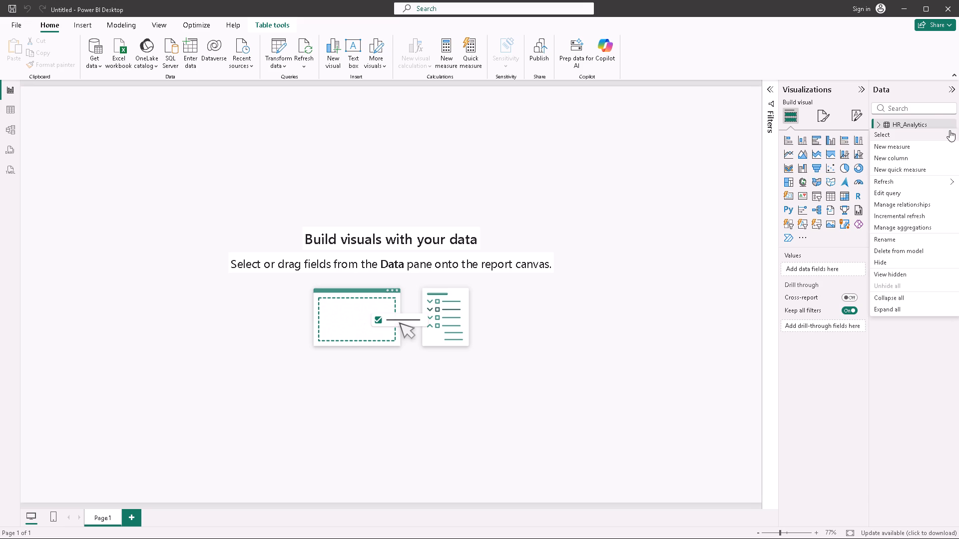
click(930, 374)
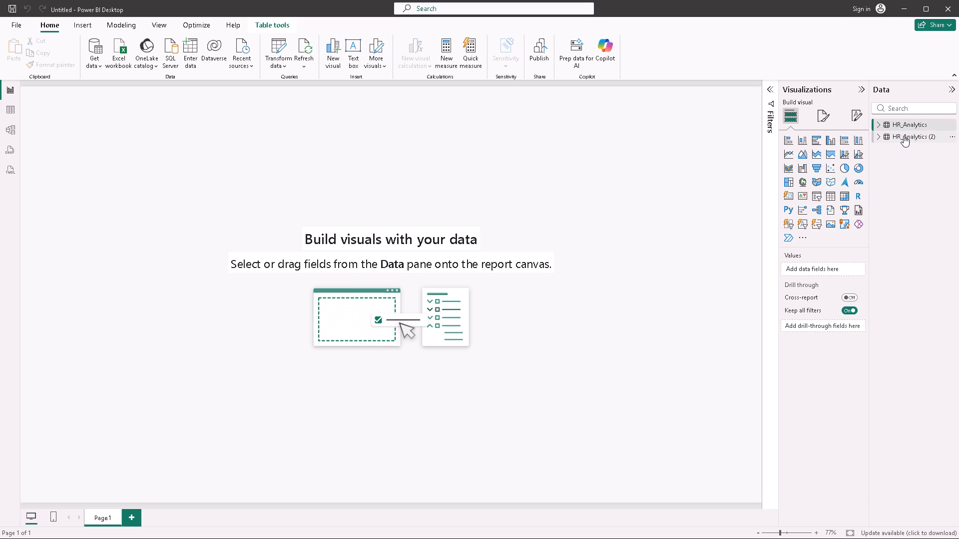
click(904, 136)
click(875, 137)
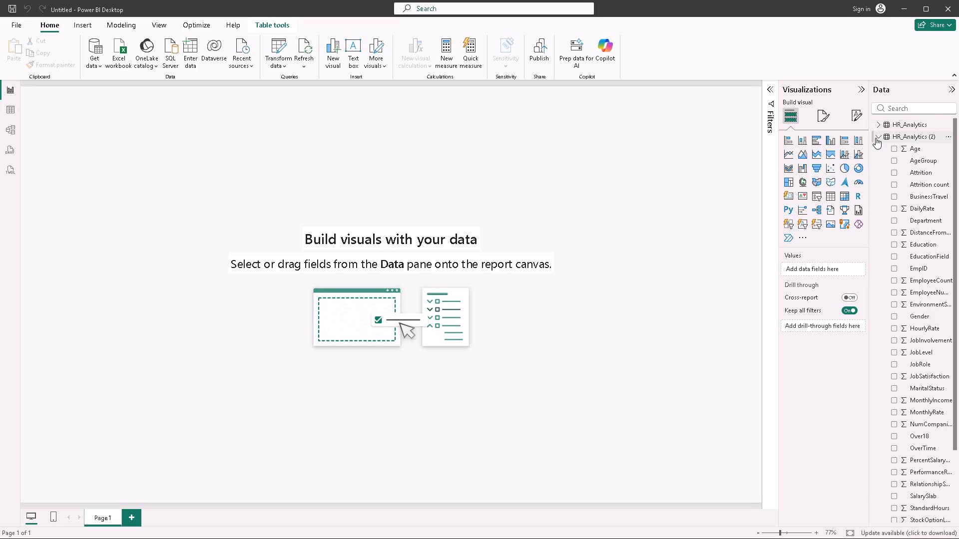
scroll(928, 206, up, 4)
scroll(928, 203, down, 6)
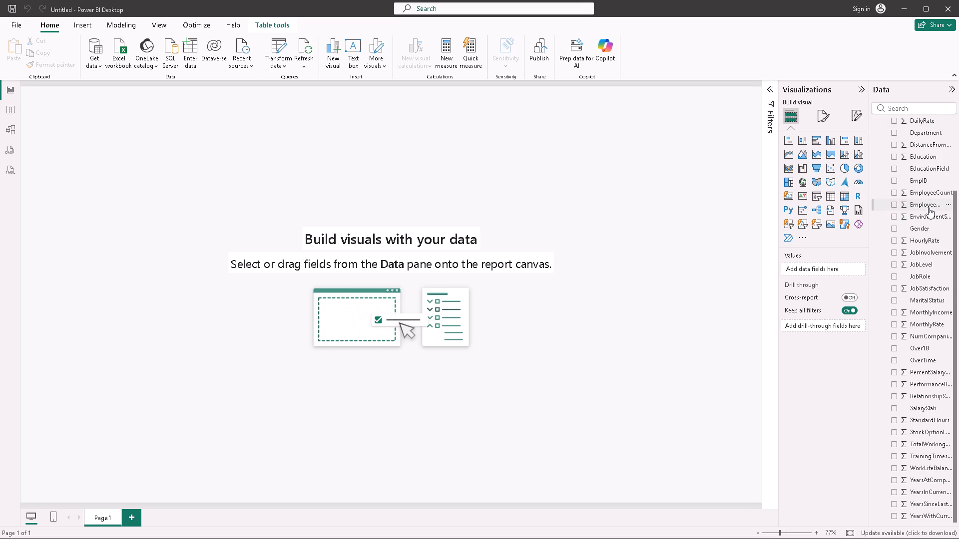
scroll(929, 208, down, 6)
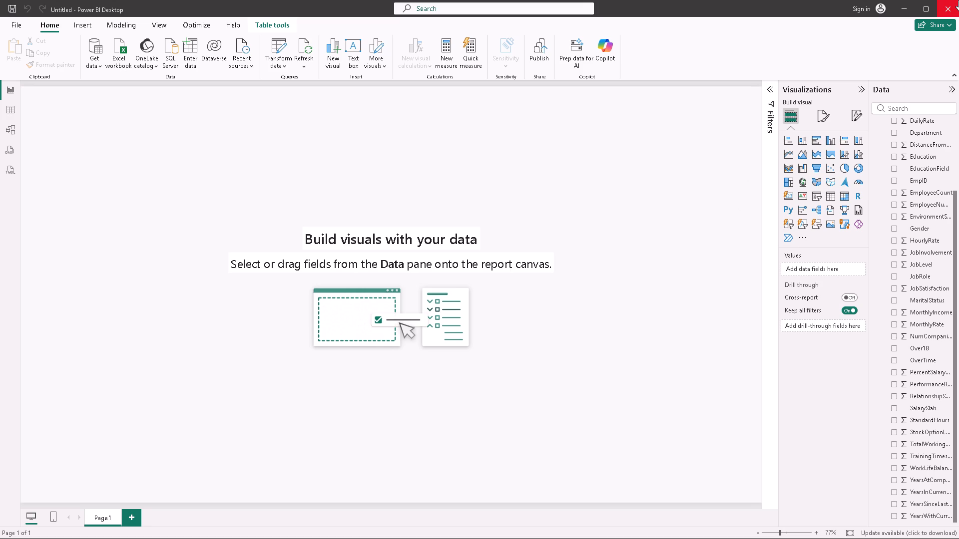
Close the untitled report without saving its changes.
click(948, 9)
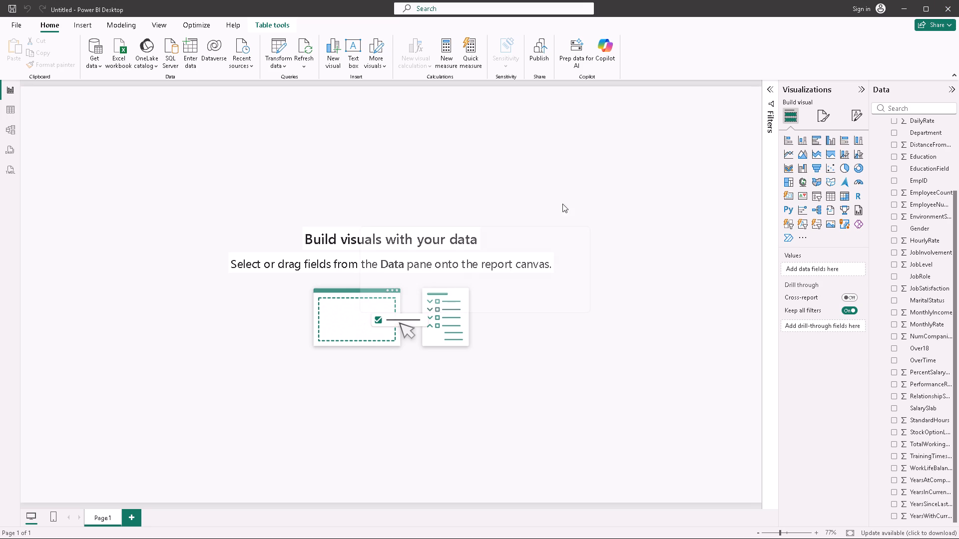
click(512, 294)
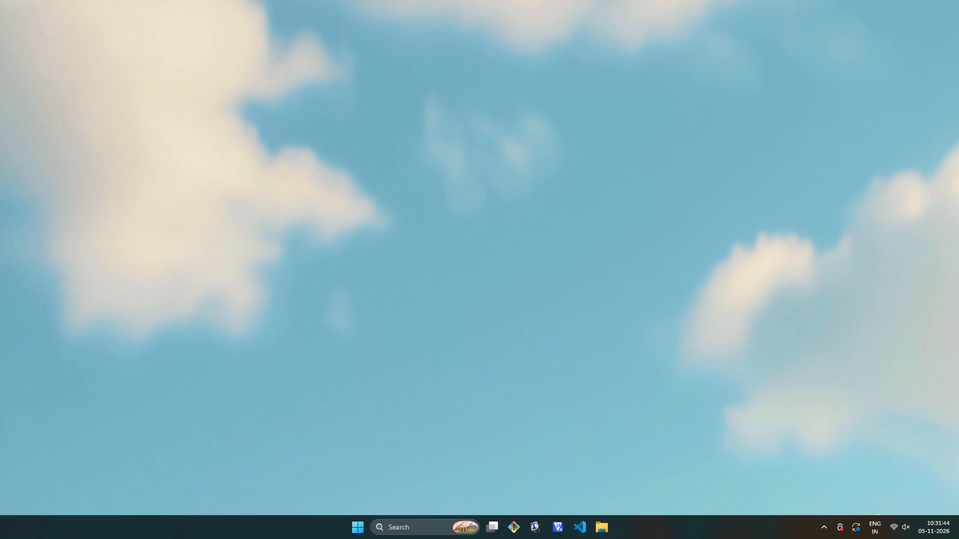
Reopen Power BI Desktop and start a new blank report.
click(383, 530)
click(432, 192)
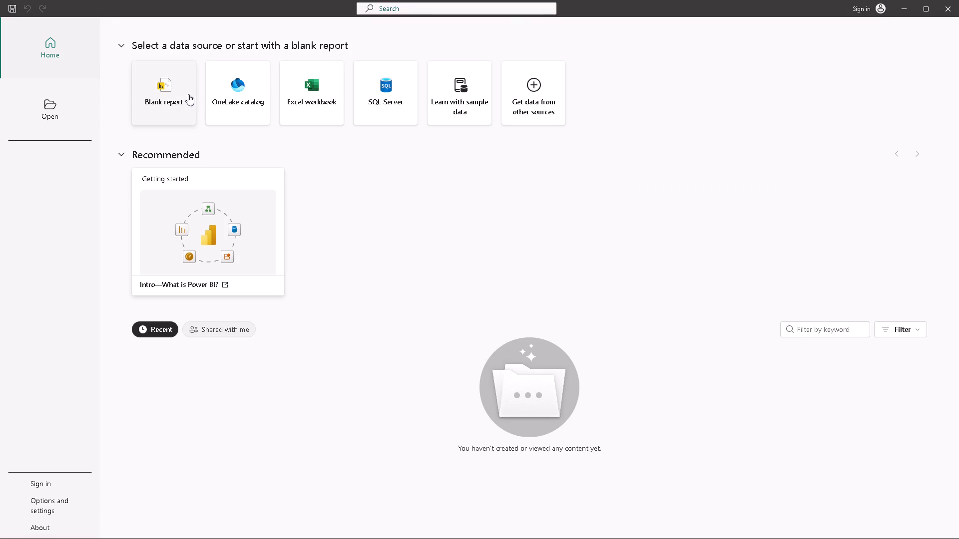
click(49, 45)
click(141, 88)
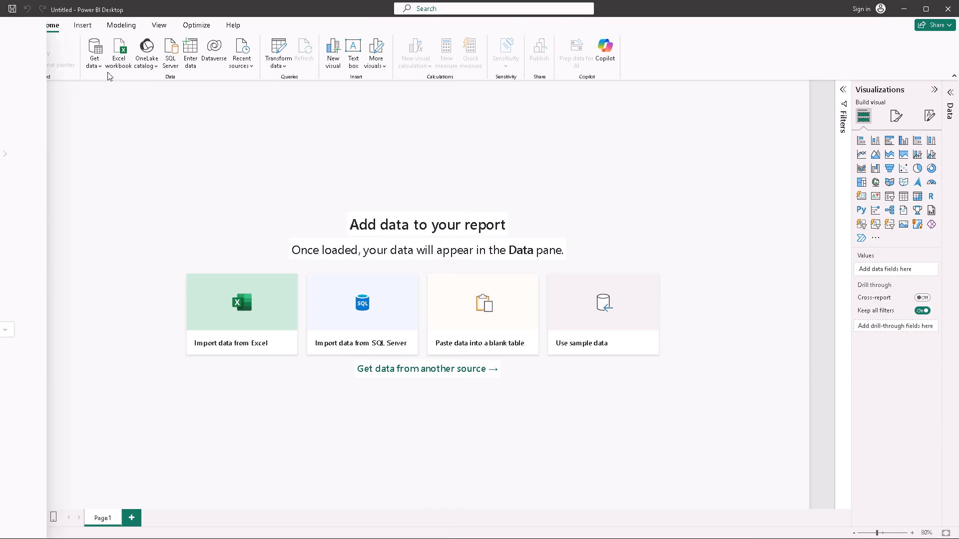
Import the HR_Analytics CSV from the Downloads folder and open it for transformation in Power Query Editor.
click(93, 62)
click(125, 196)
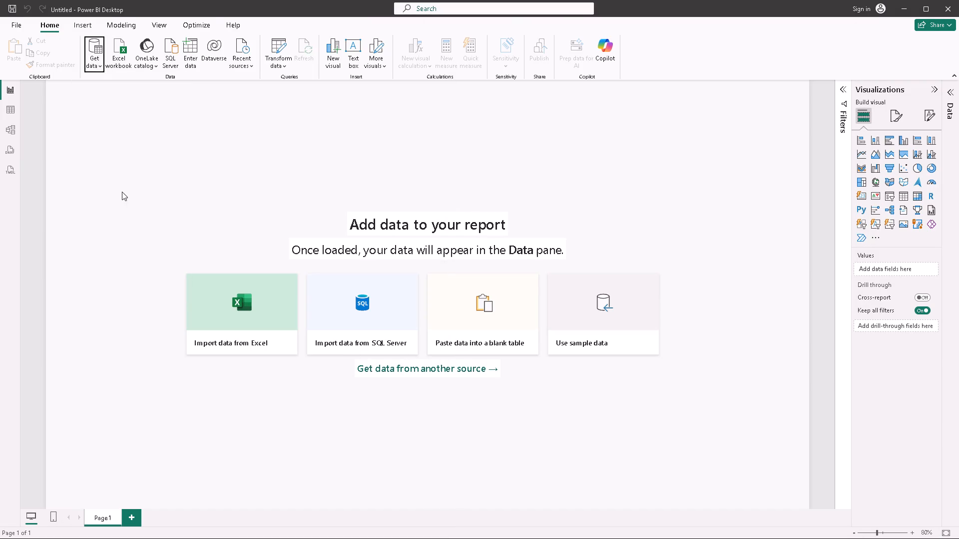
click(114, 96)
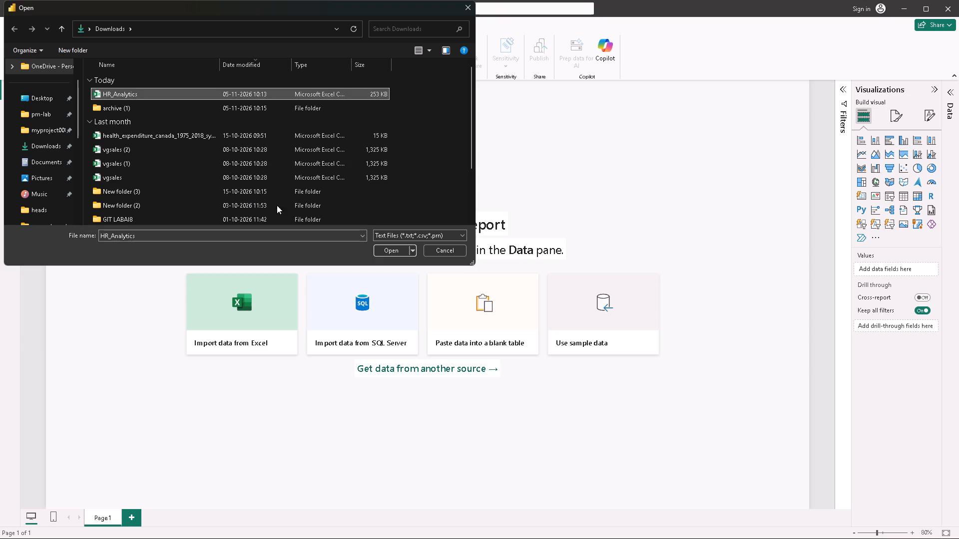
click(385, 251)
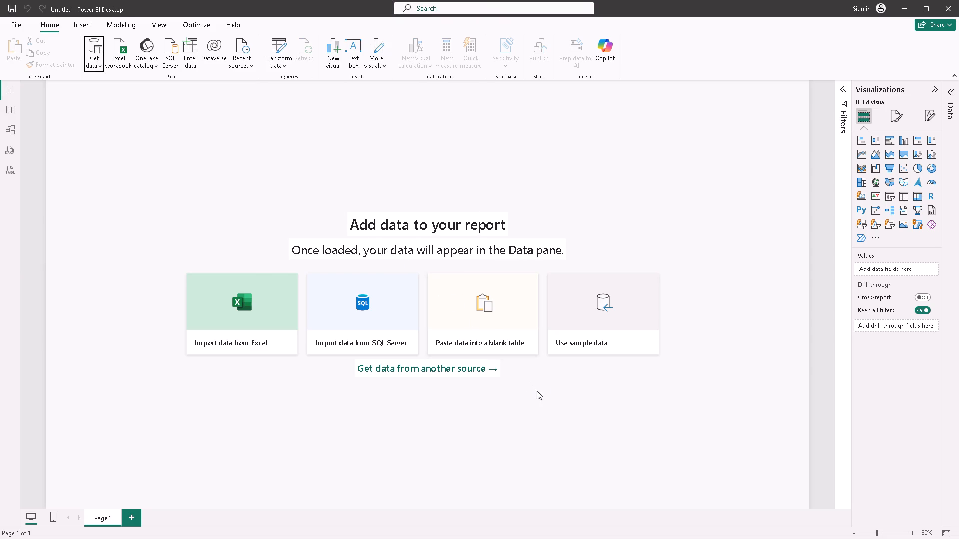
click(603, 414)
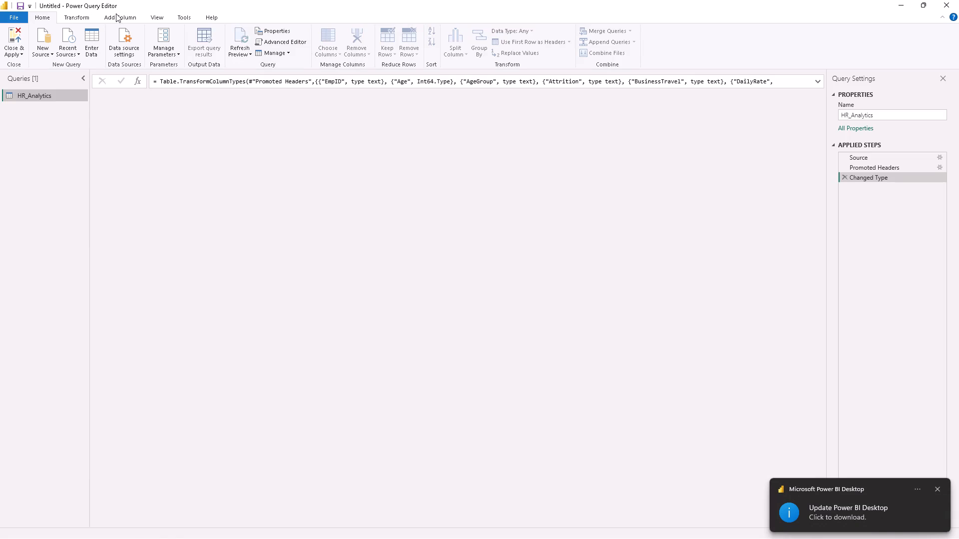
Start a conditional column in the HR_Analytics query and name it "Attrition count".
click(117, 15)
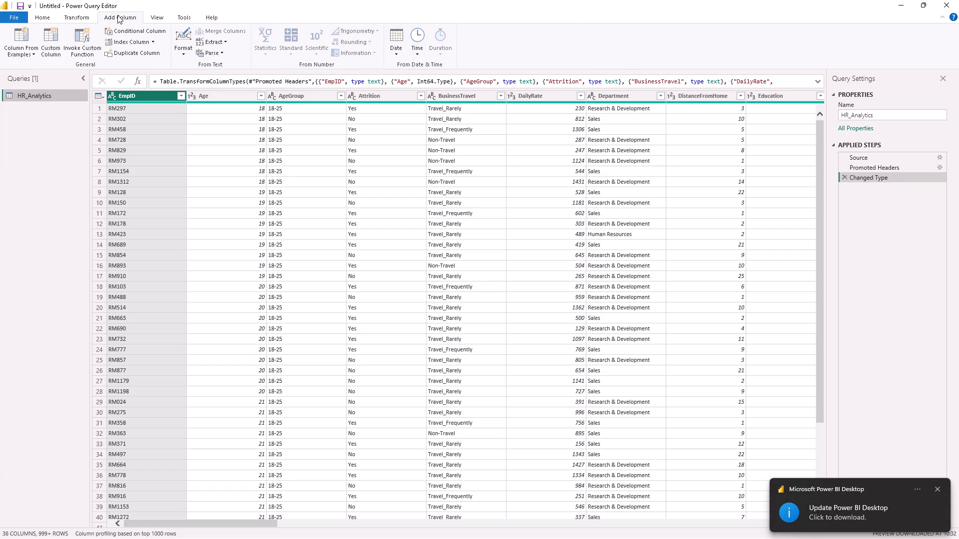
click(140, 31)
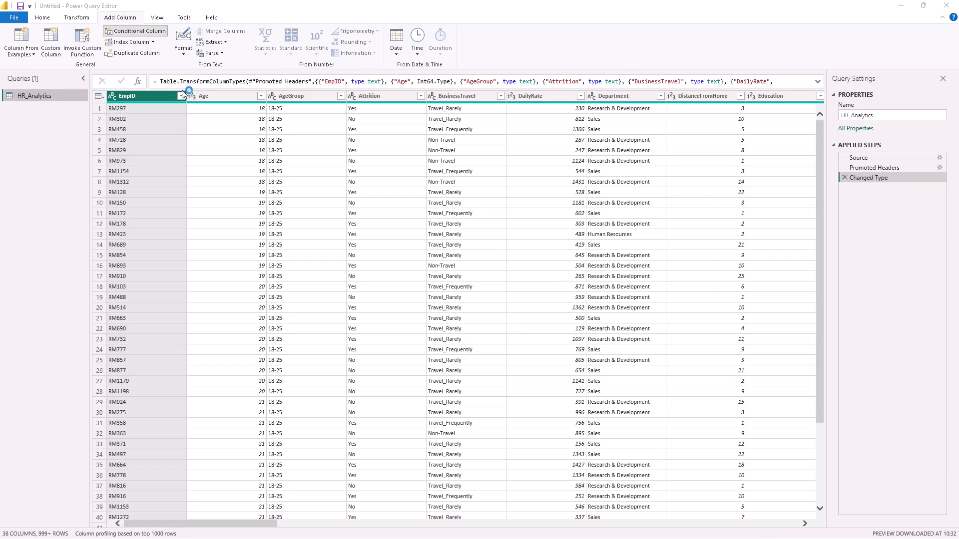
click(297, 232)
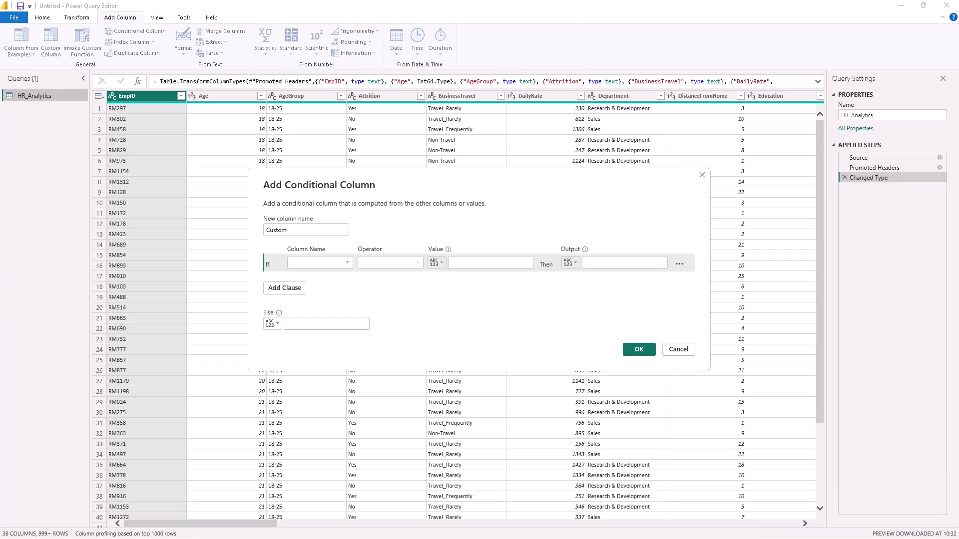
key(BackSpace)
key(BackSpace)
key(BackSpace)
key(BackSpace)
key(BackSpace)
key(BackSpace)
text(Attrition)
key(space)
text(count)
Set the rule to output 1 if Attrition equals "Yes" and 0 otherwise, and add the column.
click(347, 261)
click(337, 303)
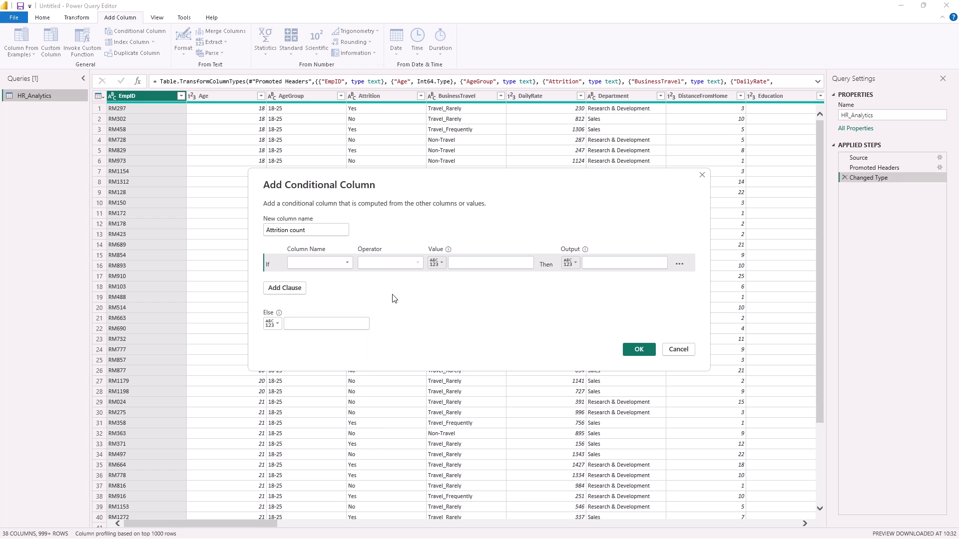
click(511, 263)
key(shift+y)
text(es)
click(593, 266)
key(1)
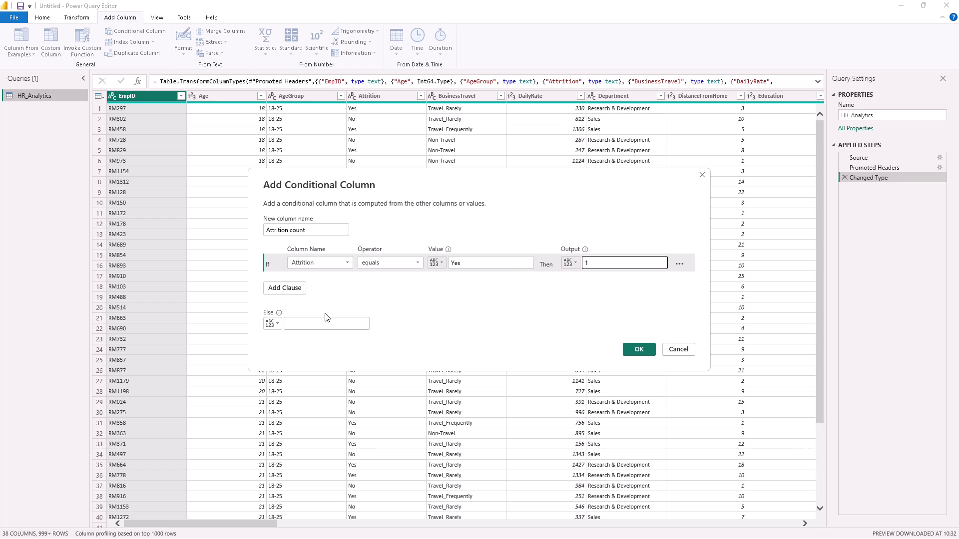
click(322, 317)
key(0)
click(629, 347)
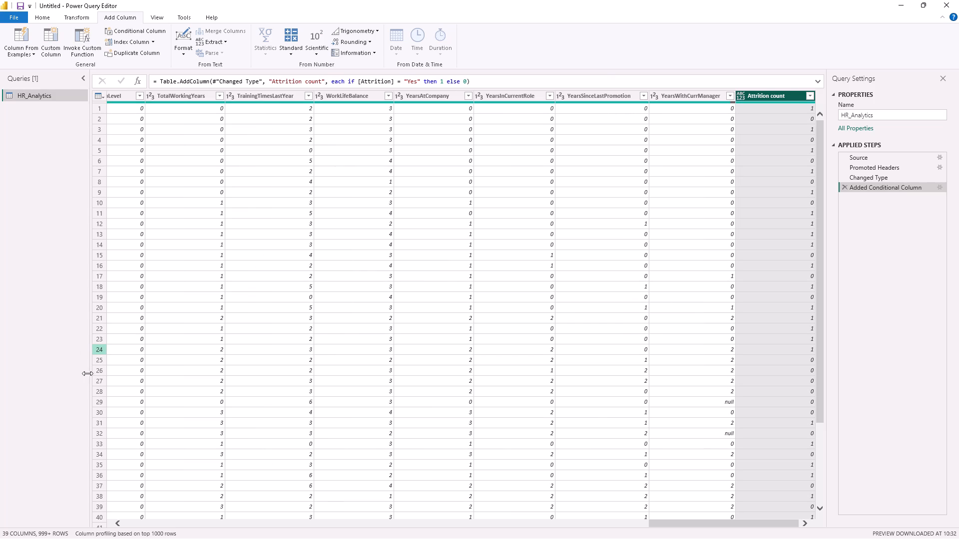
Capture a full-screen screenshot of the HR_Analytics query with the added Attrition count column.
key(shift+super+s)
drag(0, 0, 56, 50)
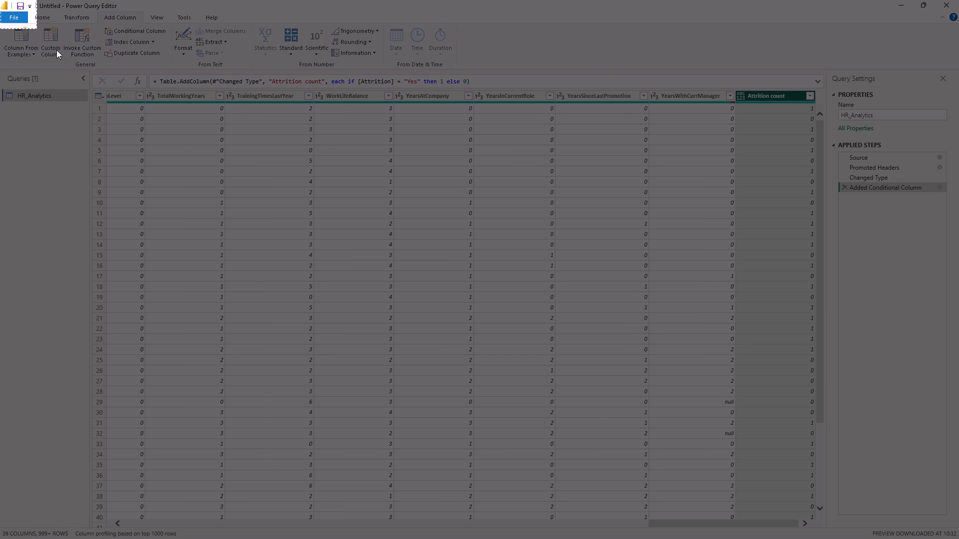
drag(56, 50, 958, 538)
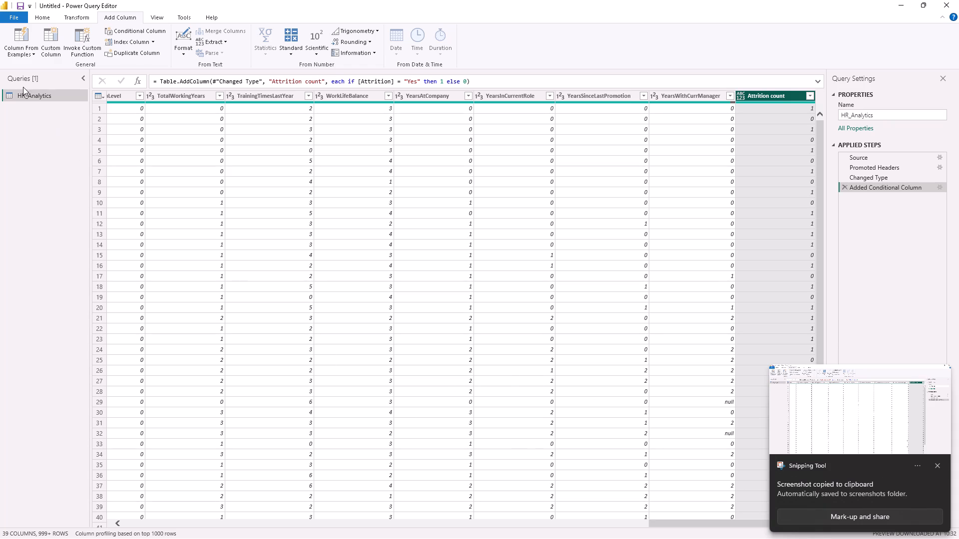
Close Power Query Editor and apply the changes to load the HR_Analytics table into the report.
click(40, 15)
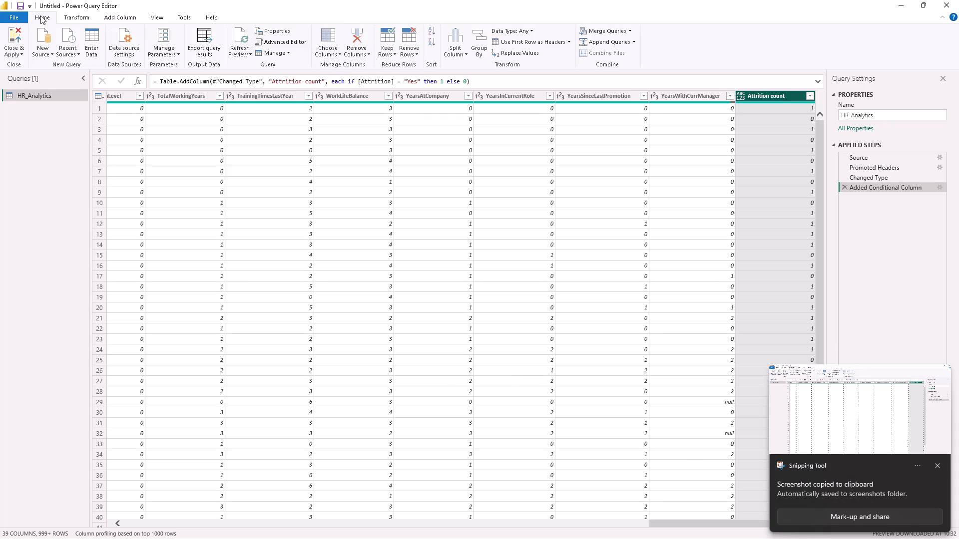
click(22, 53)
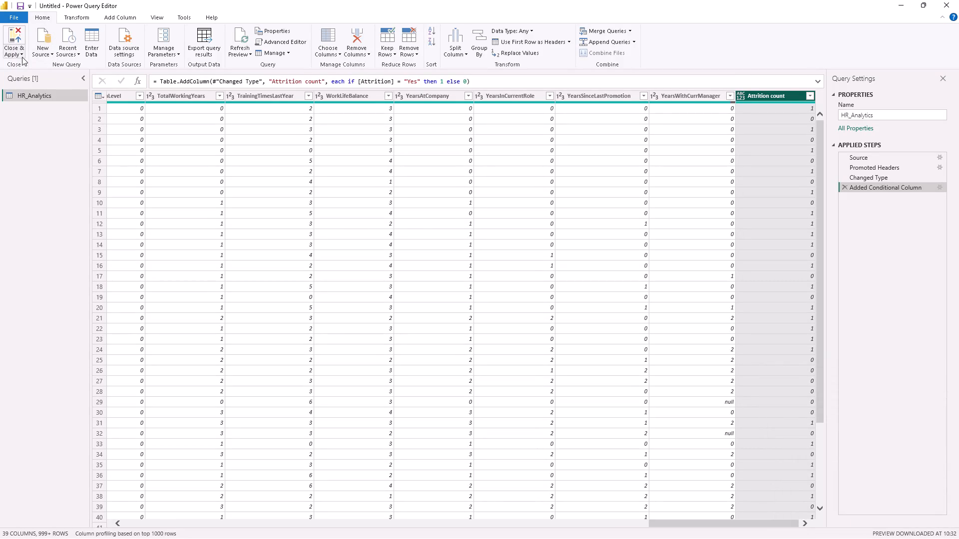
click(25, 61)
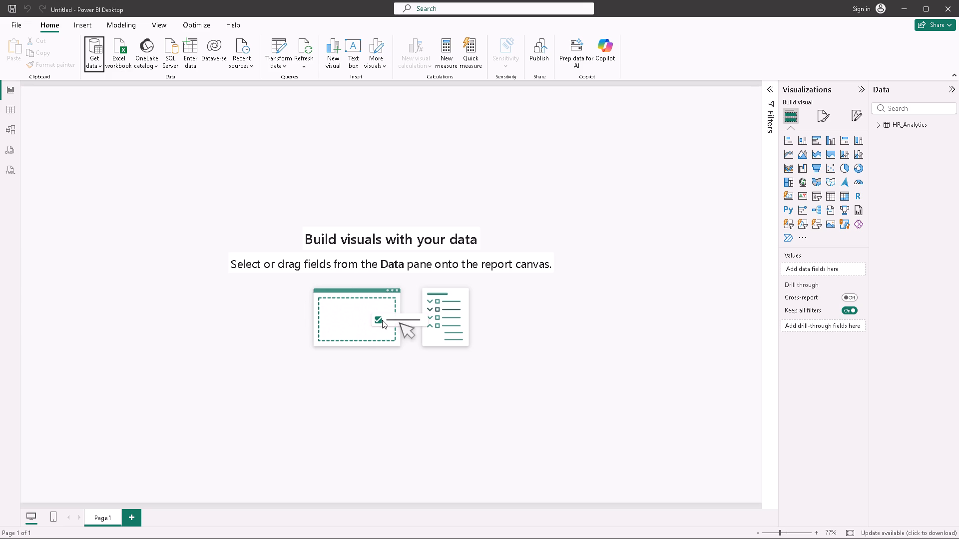
right_click(360, 312)
Expand the HR_Analytics table to examine its available fields.
click(885, 124)
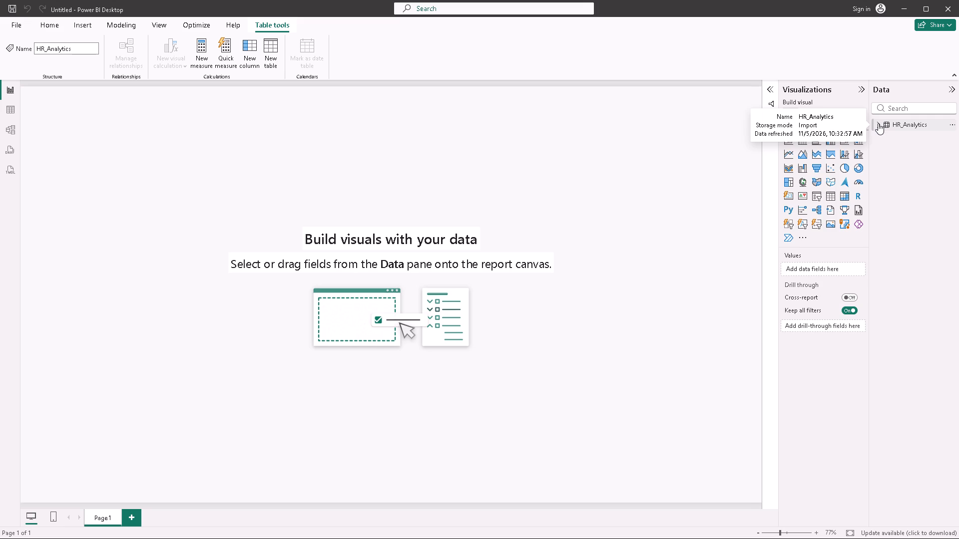
click(887, 123)
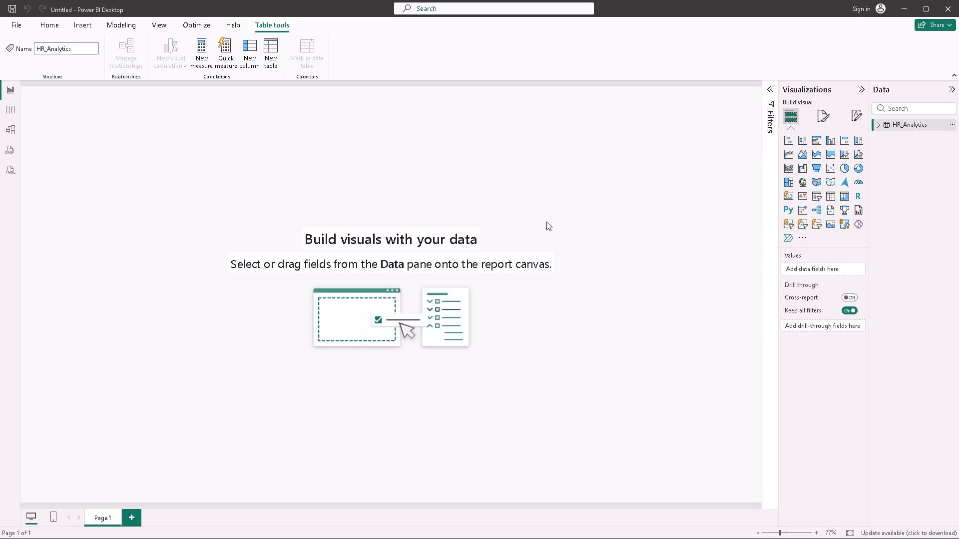
click(894, 122)
click(874, 125)
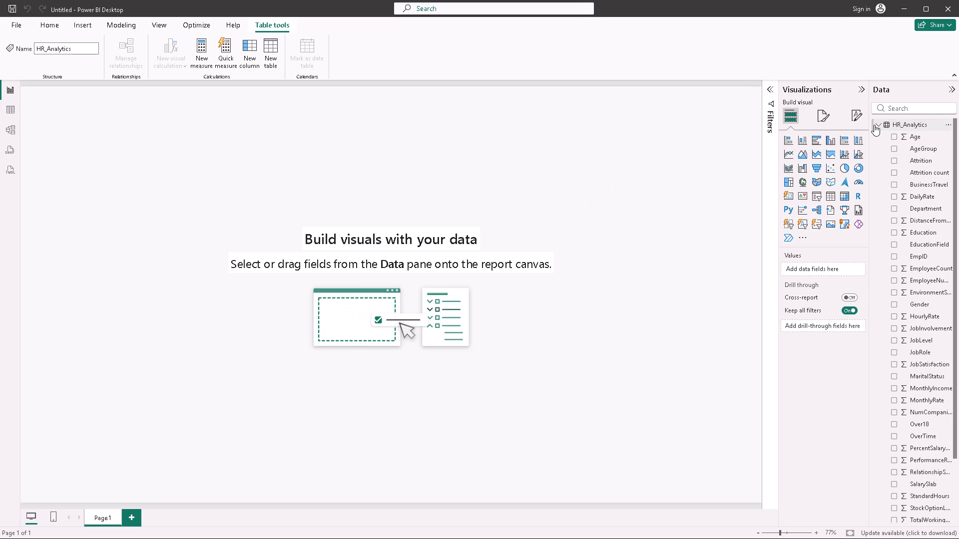
Collapse the Data pane to give the report canvas more room.
click(953, 86)
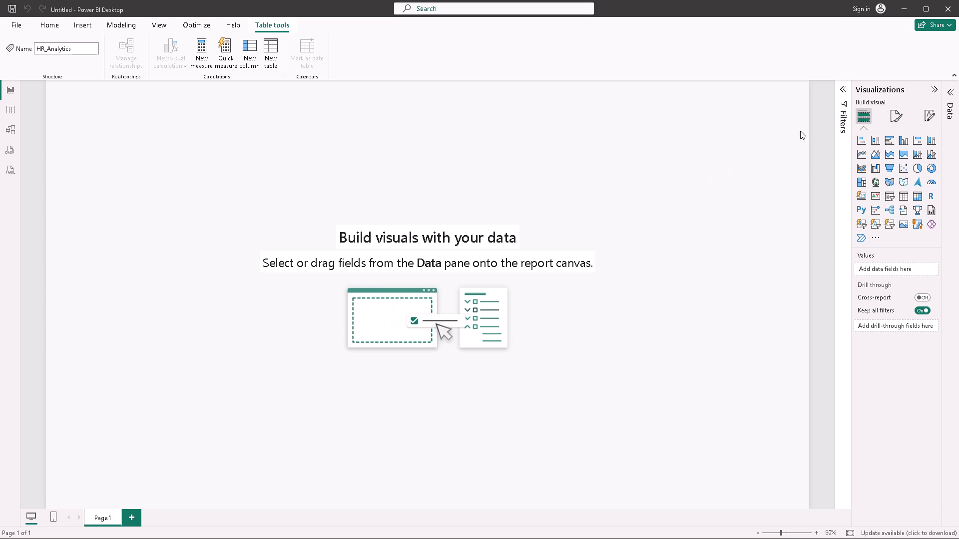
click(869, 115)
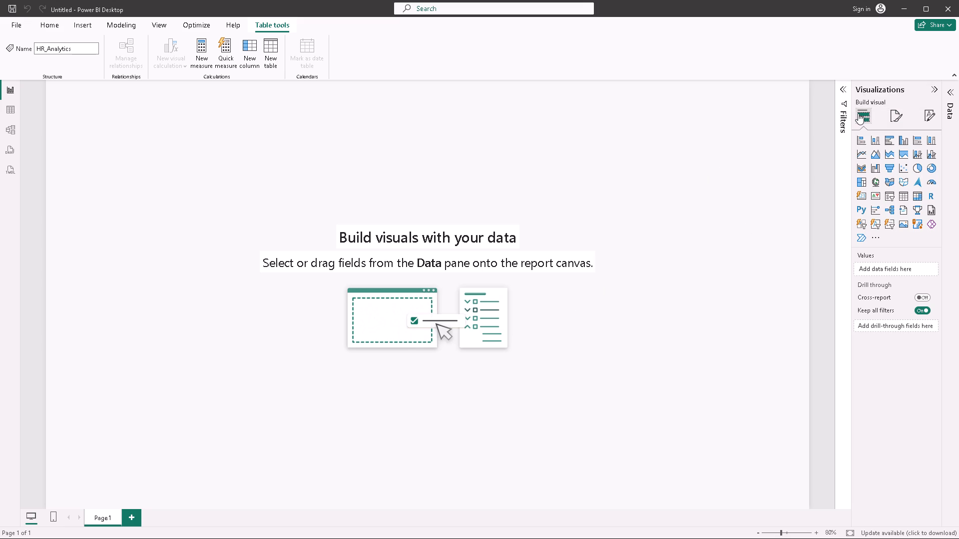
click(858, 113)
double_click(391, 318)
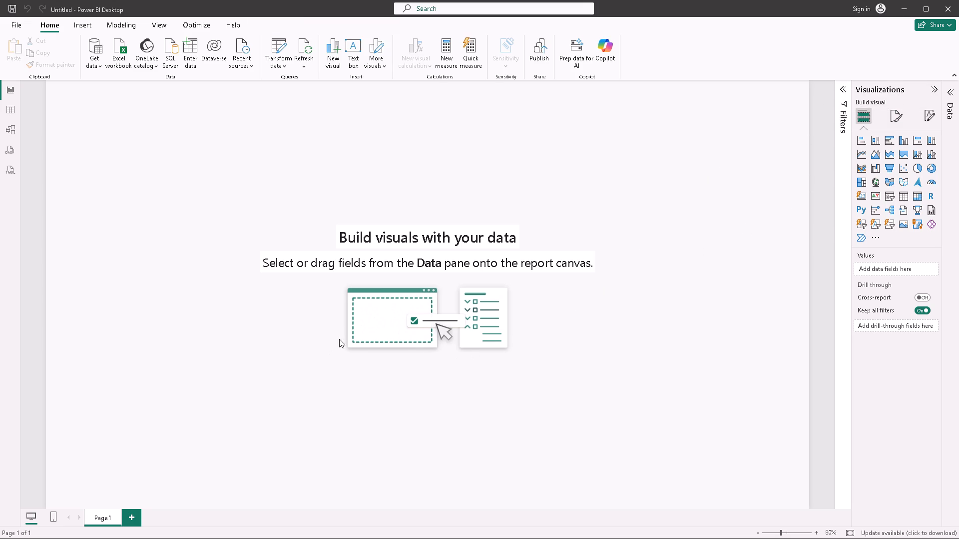
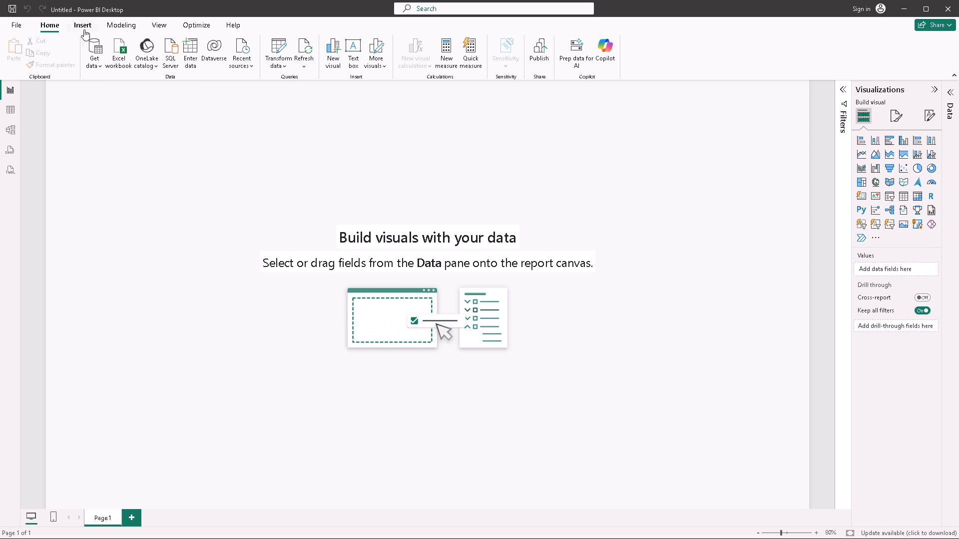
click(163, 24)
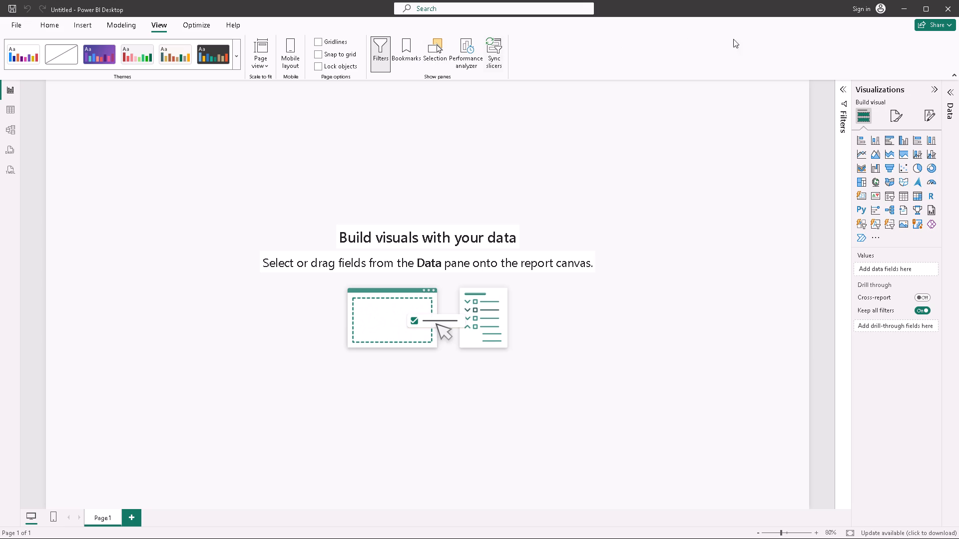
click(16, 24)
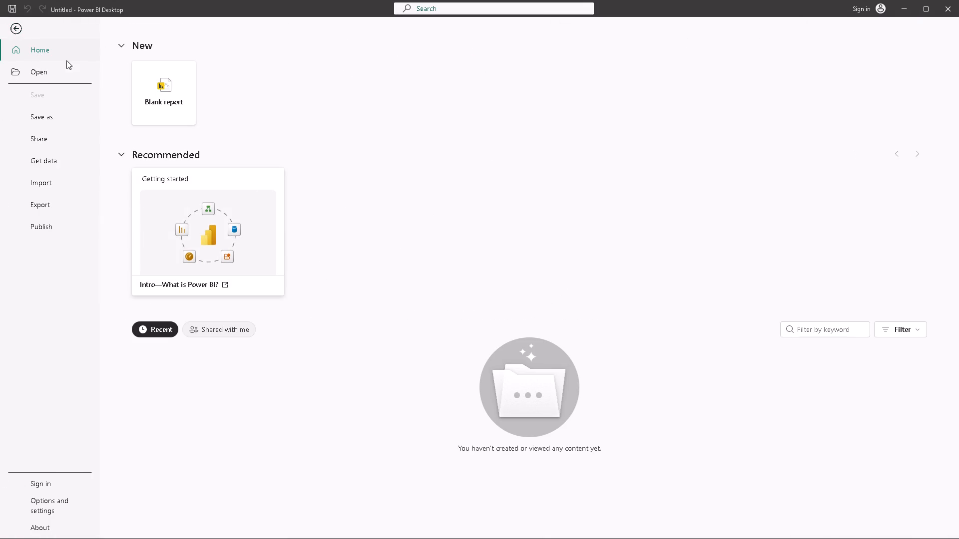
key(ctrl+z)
Close the untitled report without saving its changes.
click(952, 14)
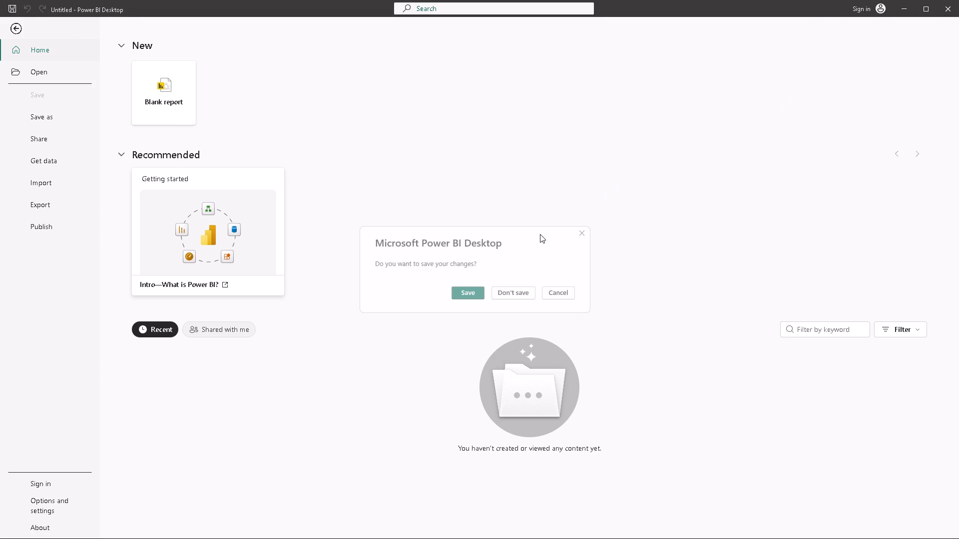
click(499, 295)
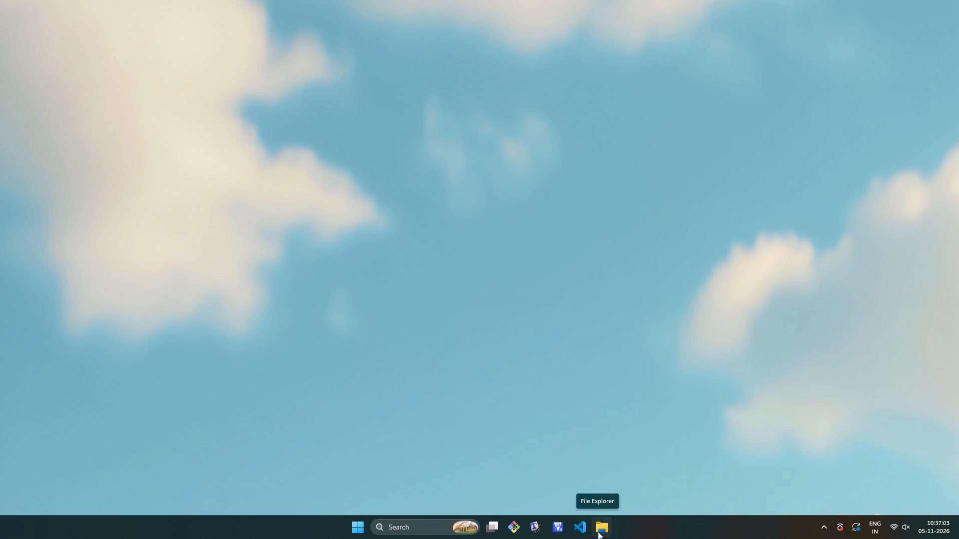
Relaunch Power BI Desktop and start a new blank report.
click(424, 524)
click(420, 187)
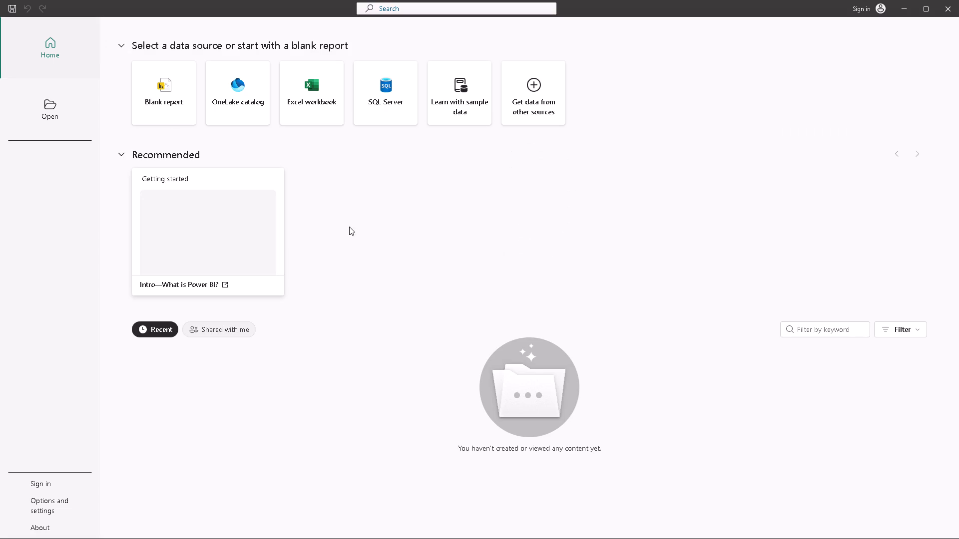
click(151, 100)
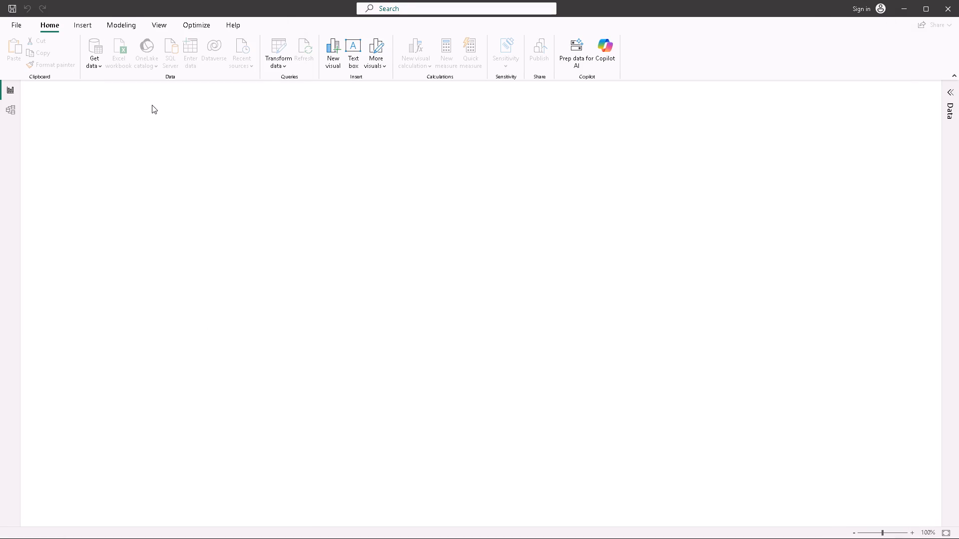
Import the HR_Analytics CSV file from the Downloads folder and open it in Power Query Editor for transformation.
click(93, 63)
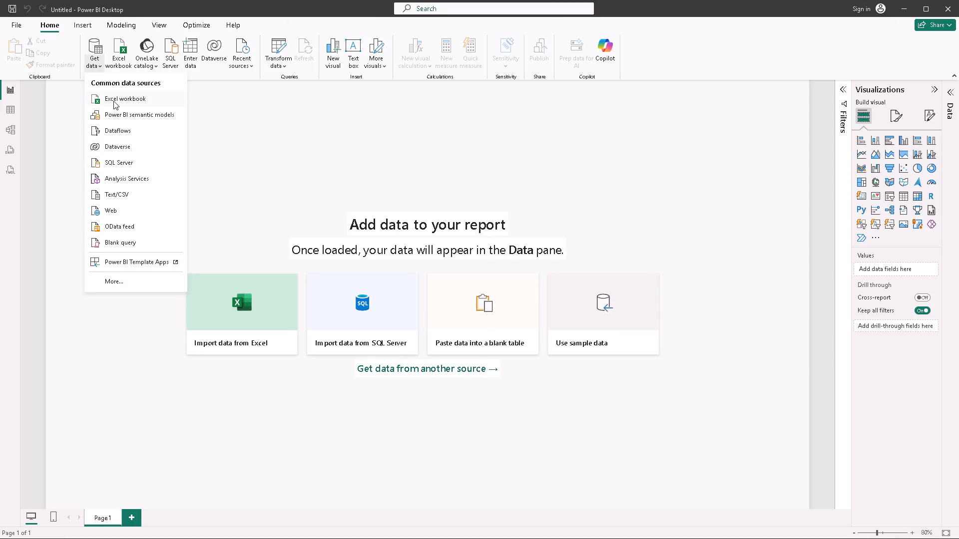
click(125, 198)
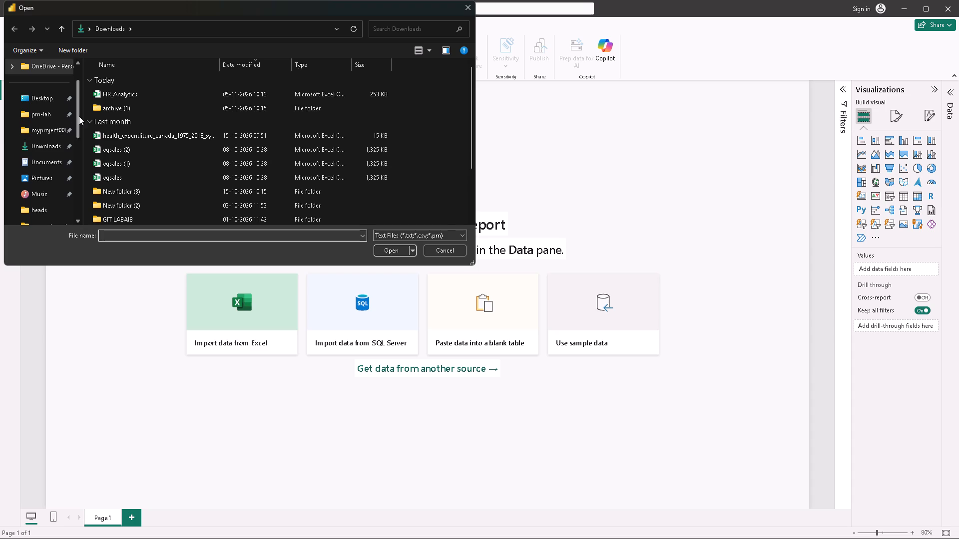
click(117, 94)
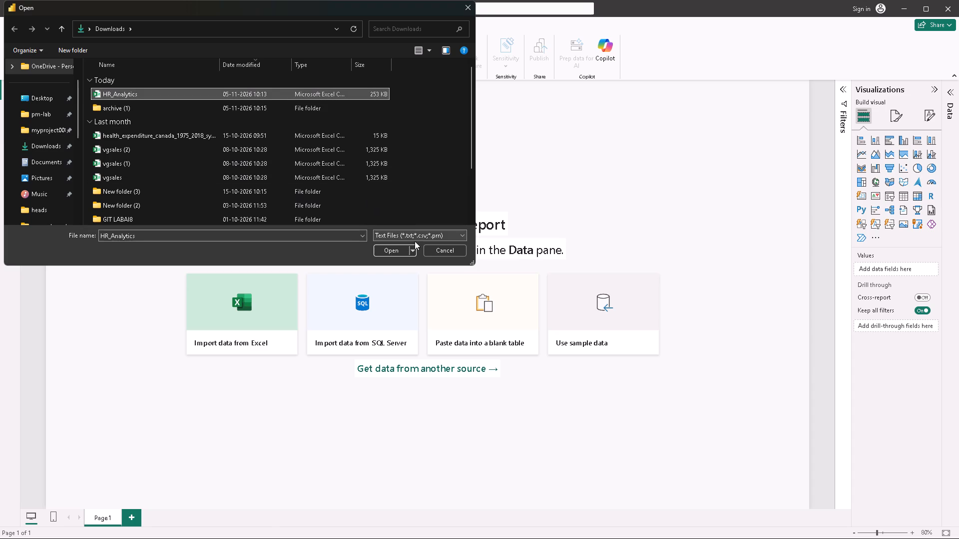
click(399, 250)
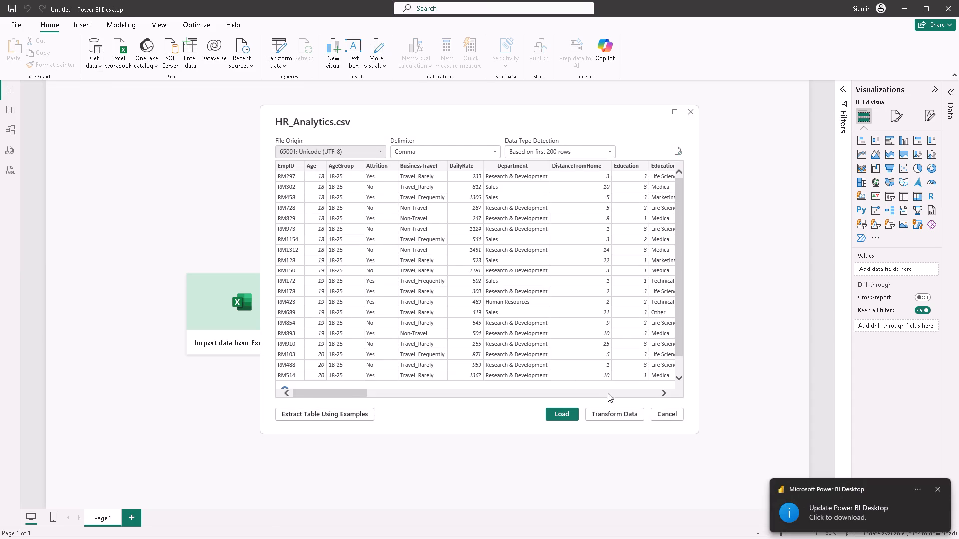
click(618, 412)
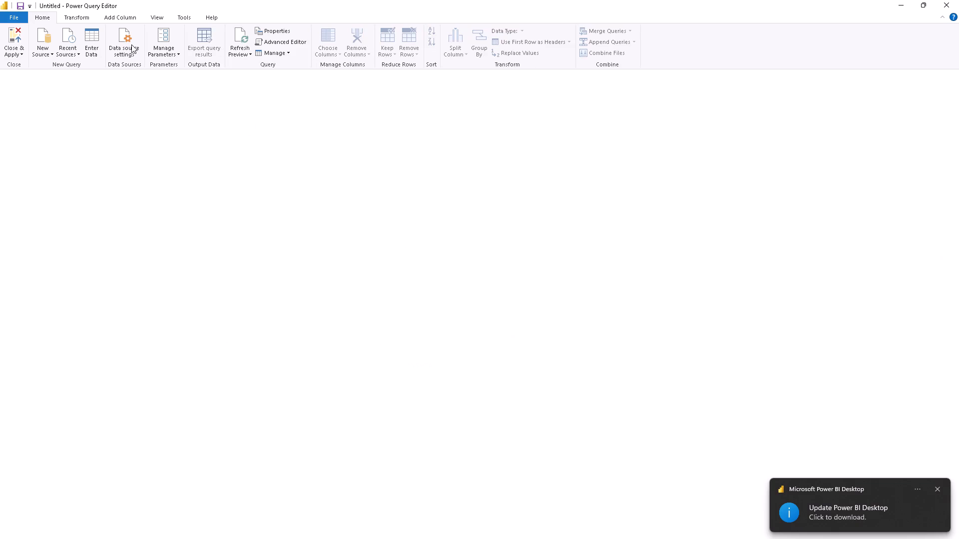
Add a conditional column named Attrition count that outputs 1 where Attrition equals Yes and 0 otherwise.
click(122, 18)
click(143, 32)
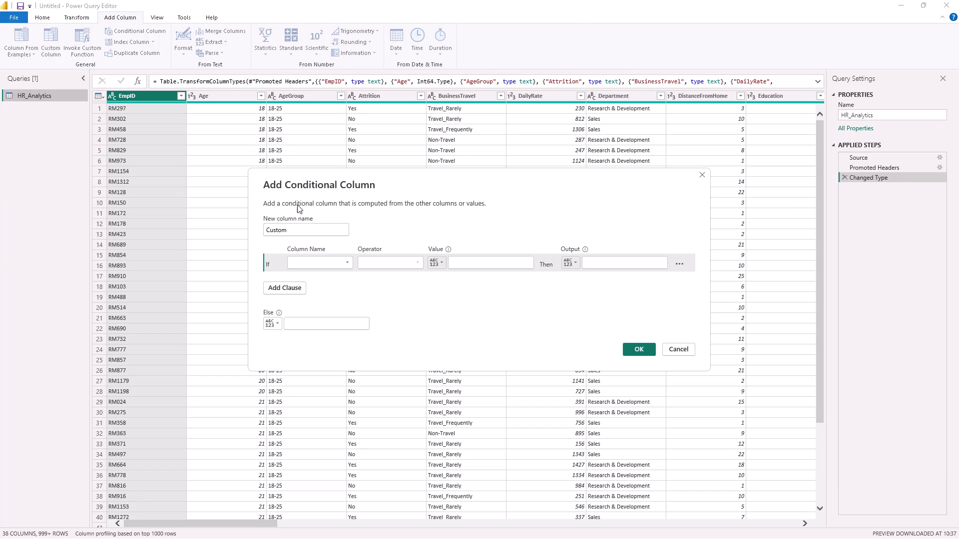
click(308, 228)
key(BackSpace)
key(BackSpace)
key(BackSpace)
key(BackSpace)
key(BackSpace)
key(BackSpace)
key(BackSpace)
key(BackSpace)
key(BackSpace)
key(BackSpace)
key(BackSpace)
key(BackSpace)
key(BackSpace)
key(BackSpace)
key(BackSpace)
key(BackSpace)
text(Attrit)
key(i)
text(on count)
click(328, 262)
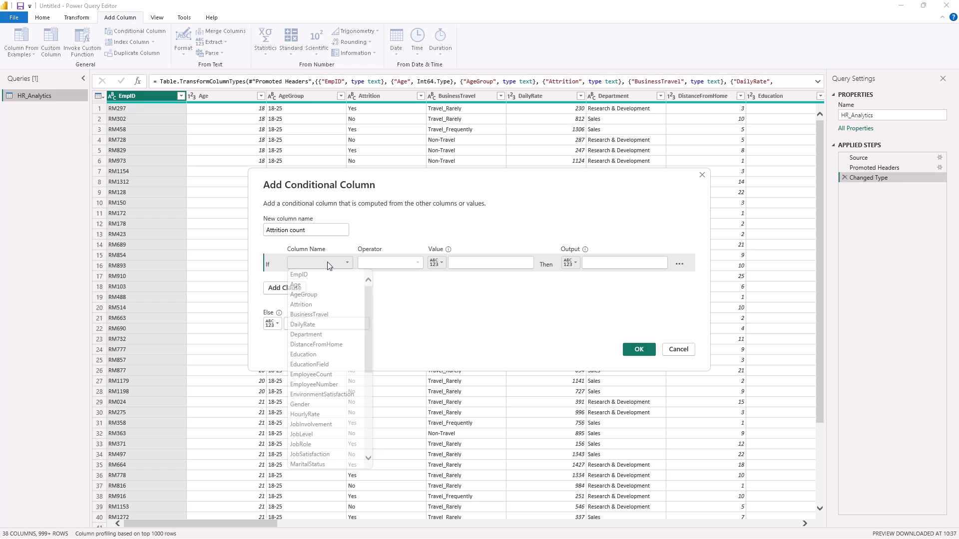
click(333, 304)
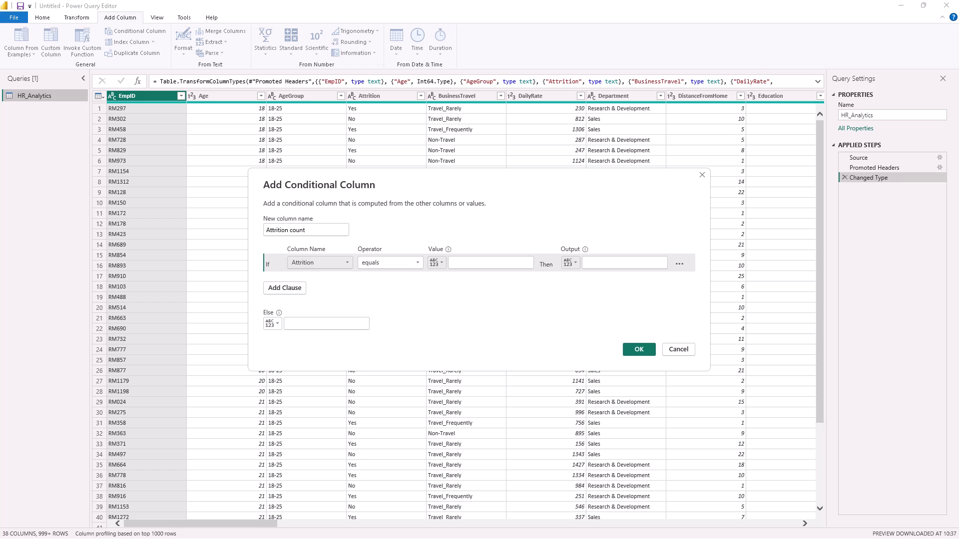
click(486, 260)
text(Yes)
click(614, 261)
key(1)
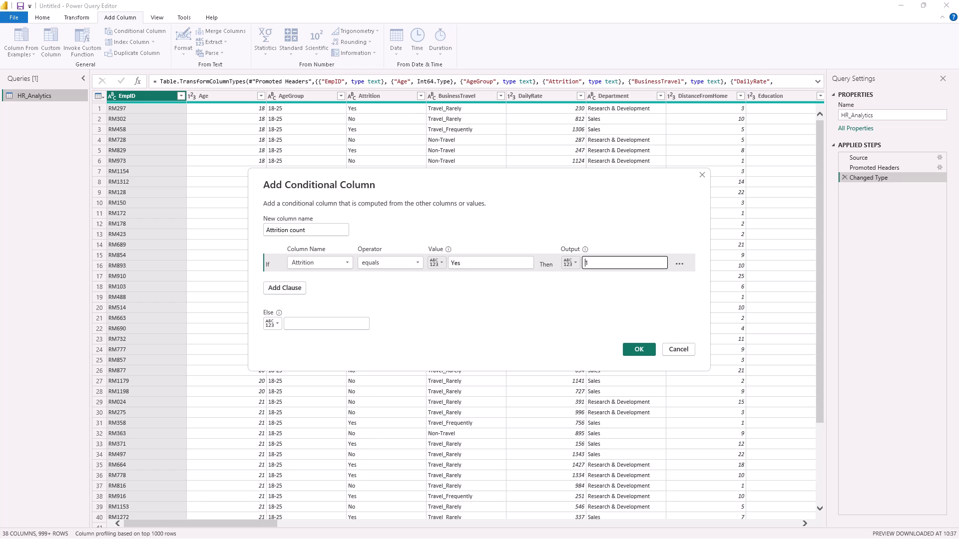
click(303, 326)
key(0)
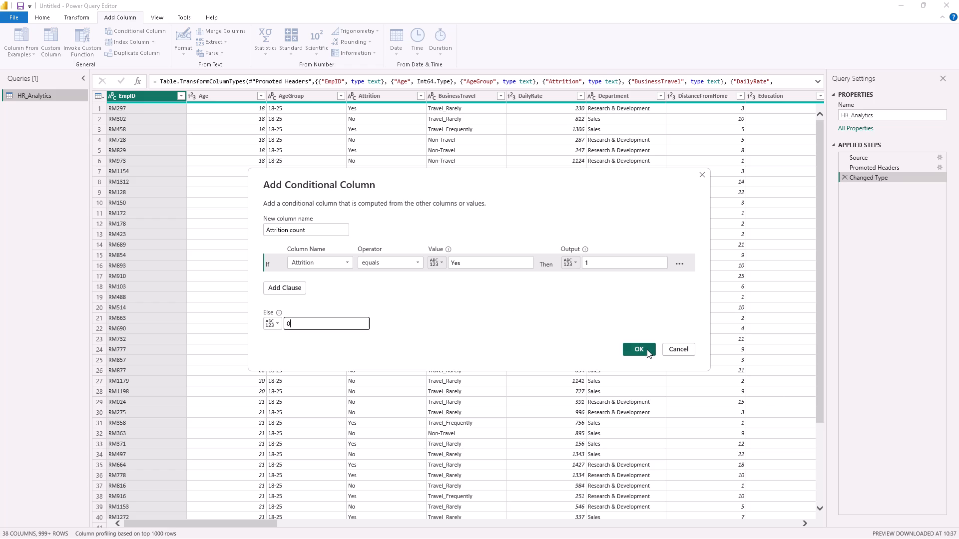
click(644, 347)
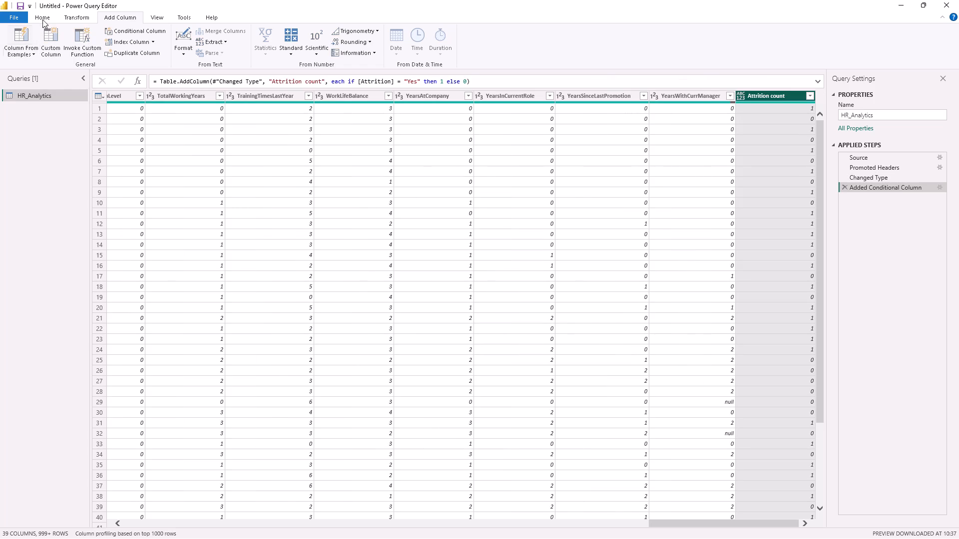
Close Power Query Editor and apply the changes to load the HR_Analytics table into the report.
click(42, 13)
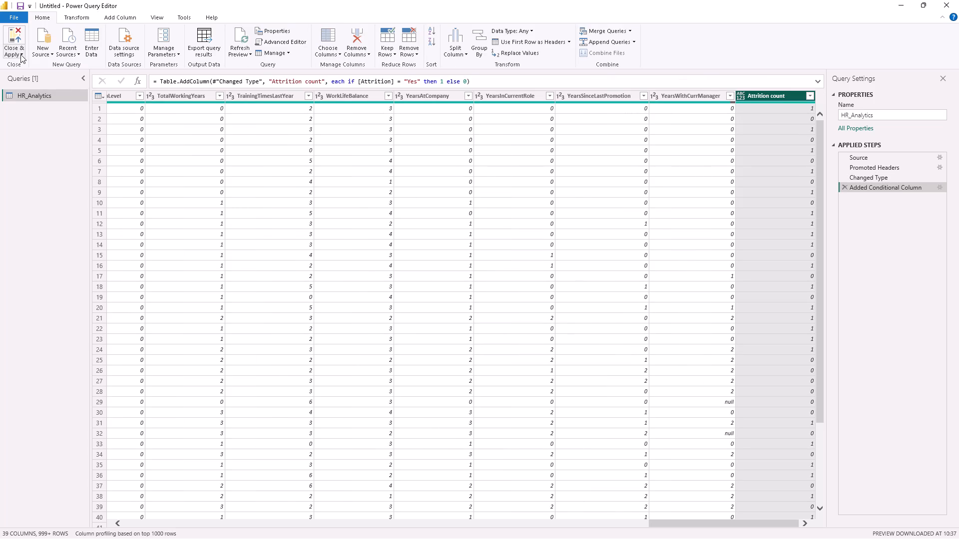
click(20, 54)
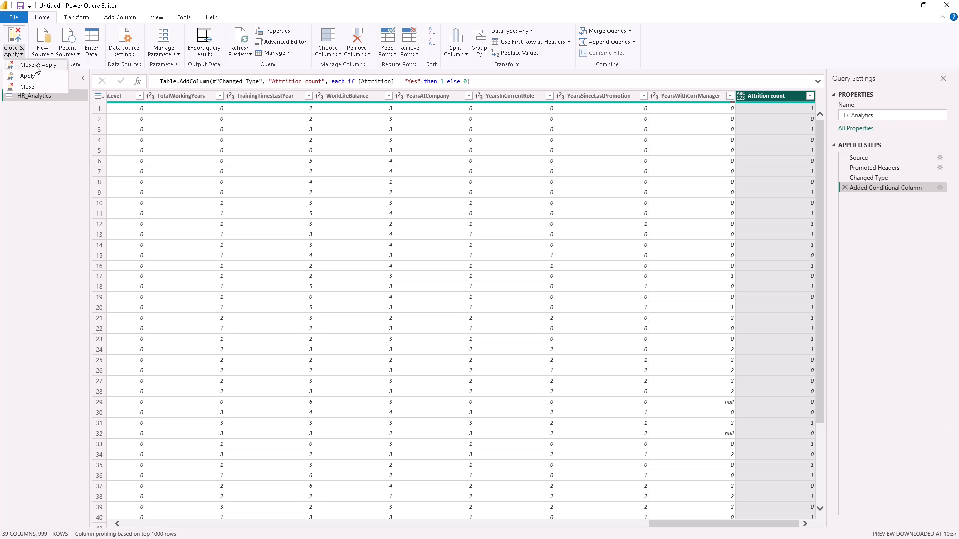
click(35, 65)
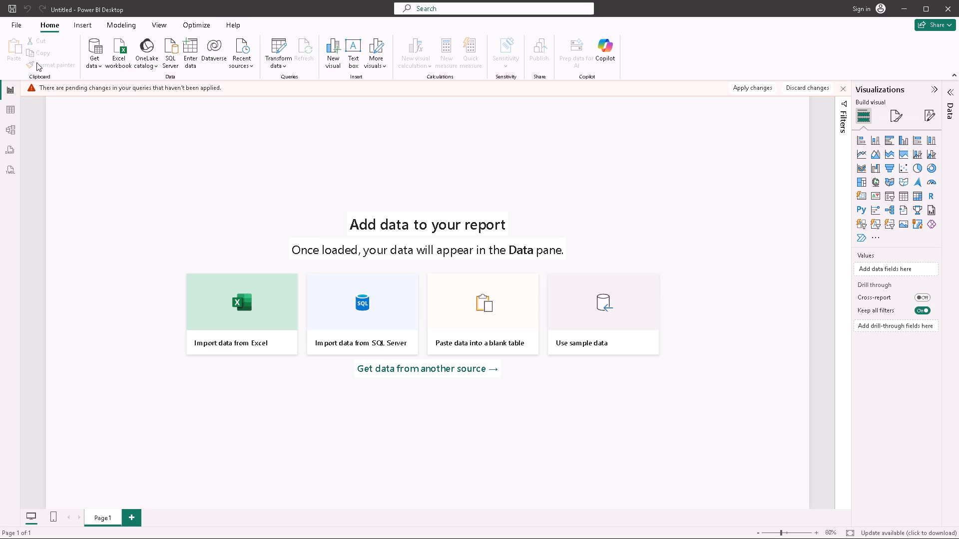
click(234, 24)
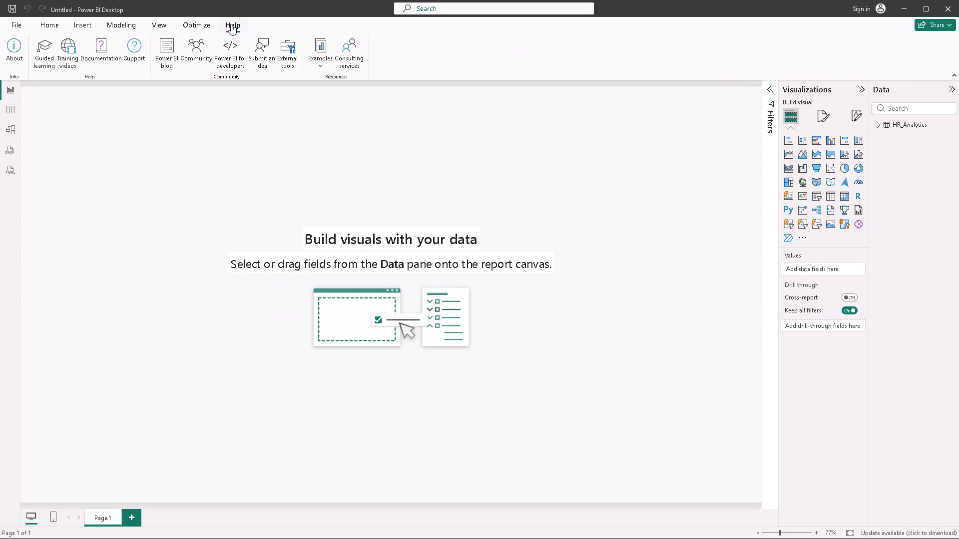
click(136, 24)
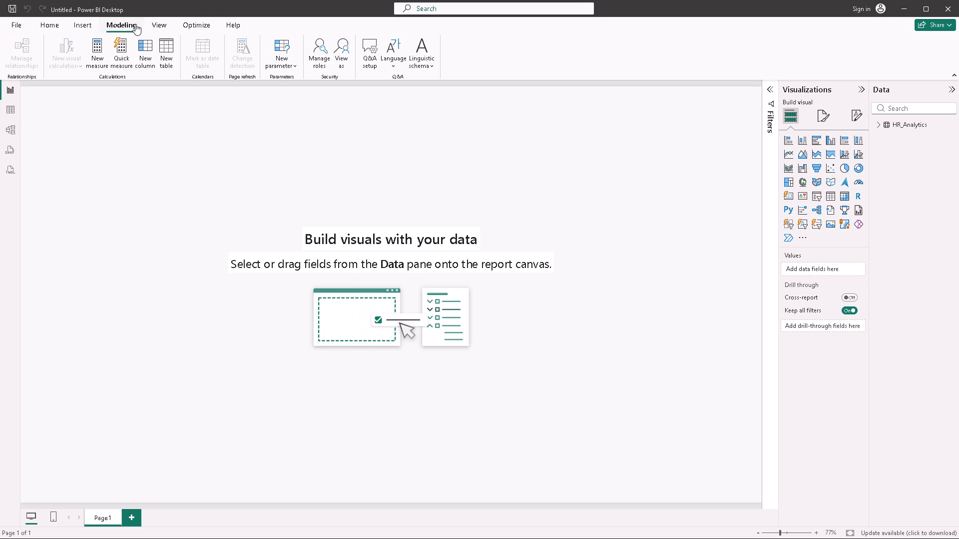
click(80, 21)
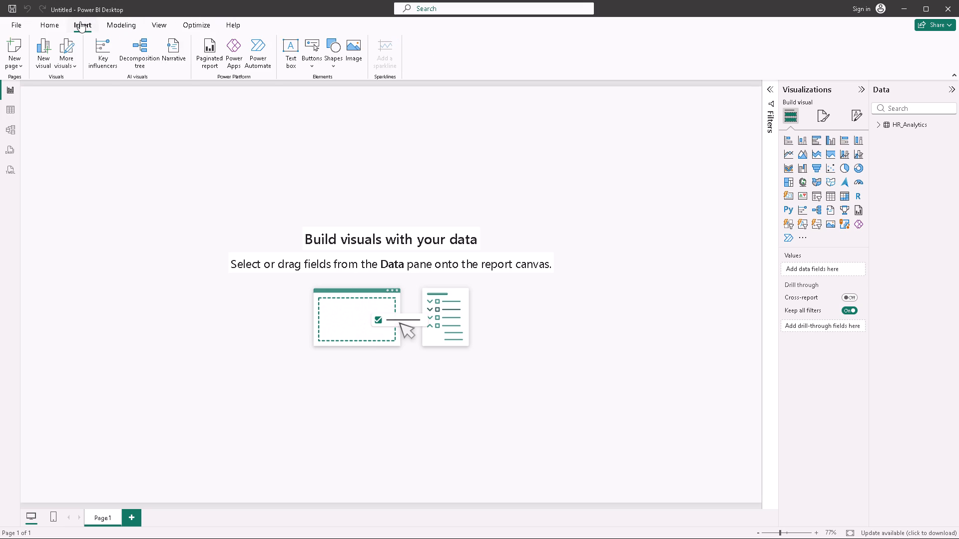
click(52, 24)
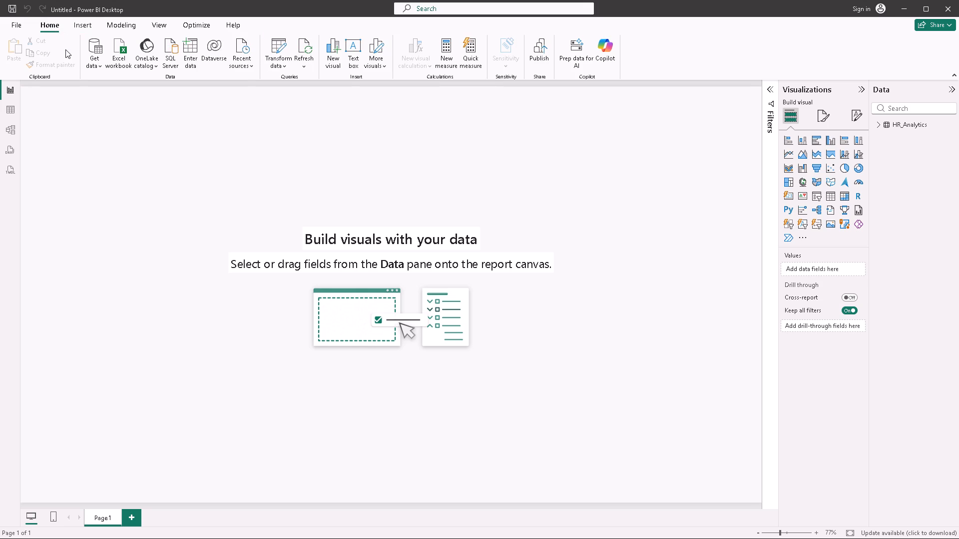
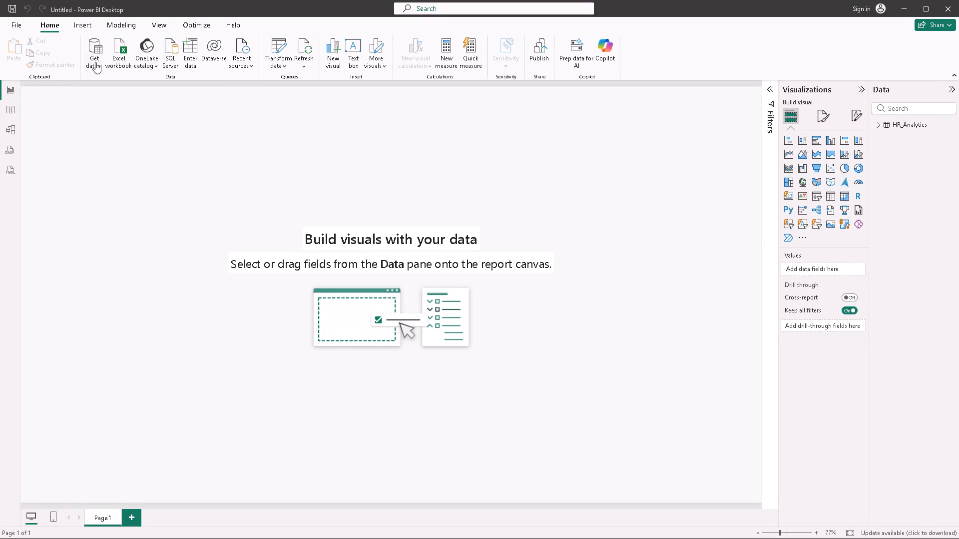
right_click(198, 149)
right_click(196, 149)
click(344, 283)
Expand the HR_Analytics table to list its fields.
click(877, 121)
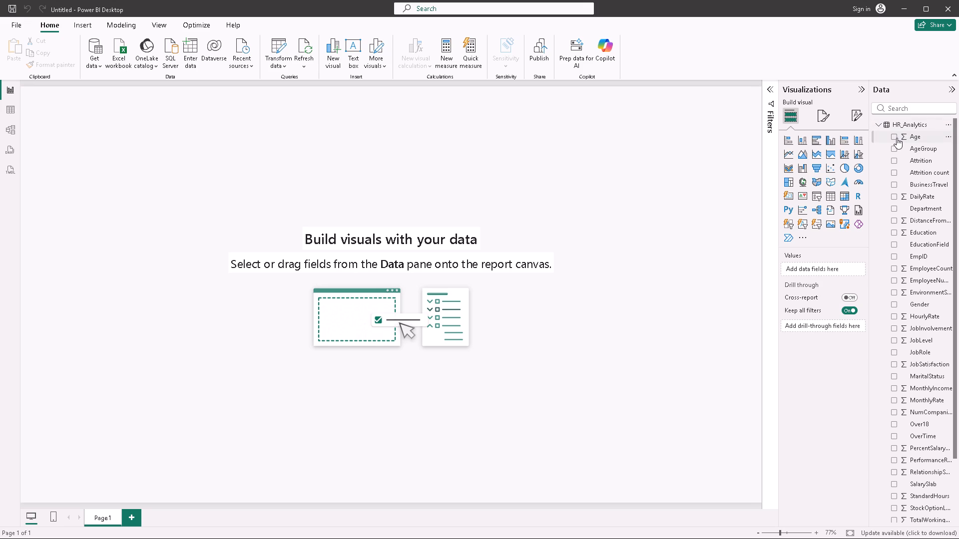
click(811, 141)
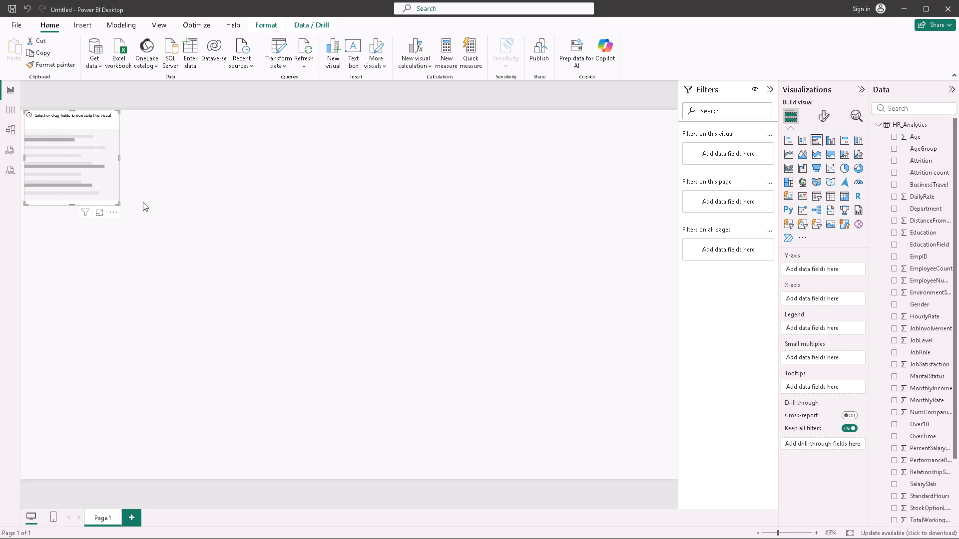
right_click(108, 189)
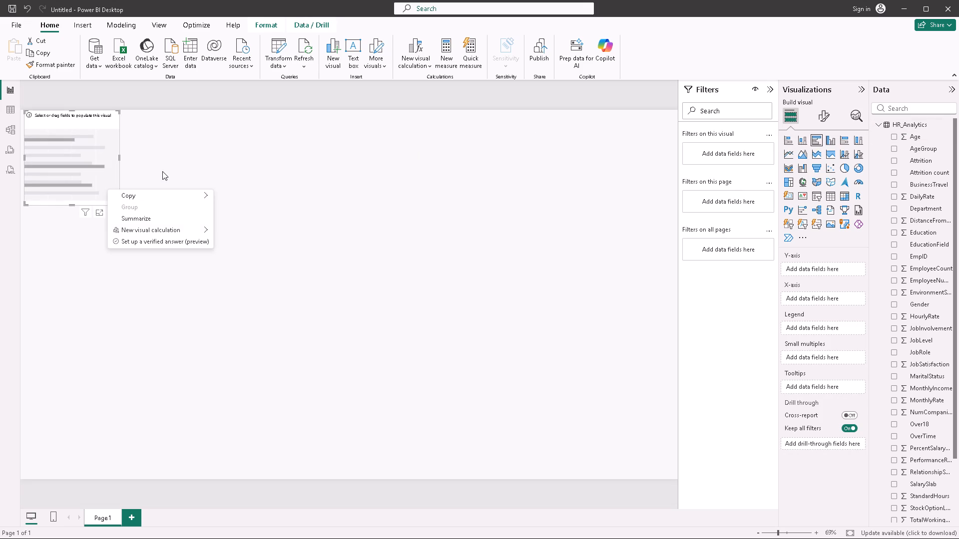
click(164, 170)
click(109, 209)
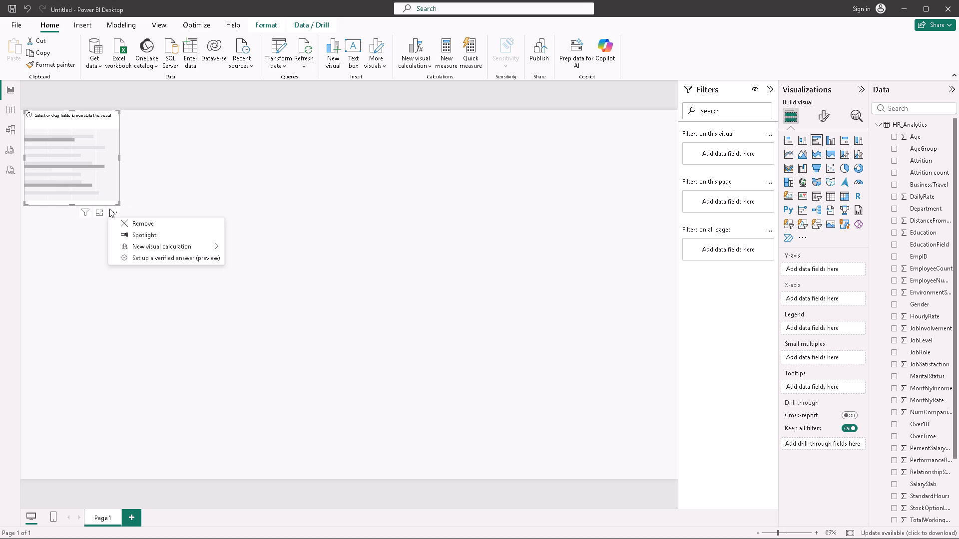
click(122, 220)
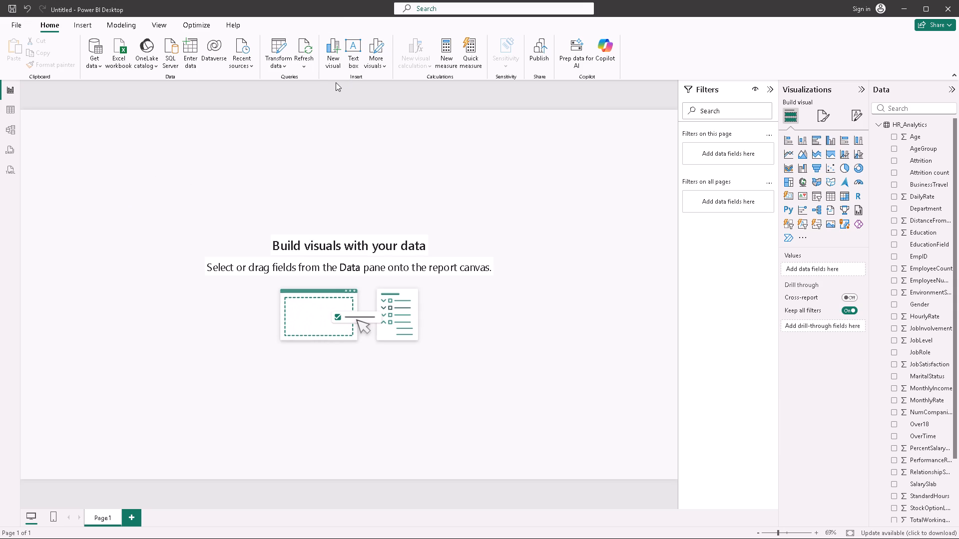
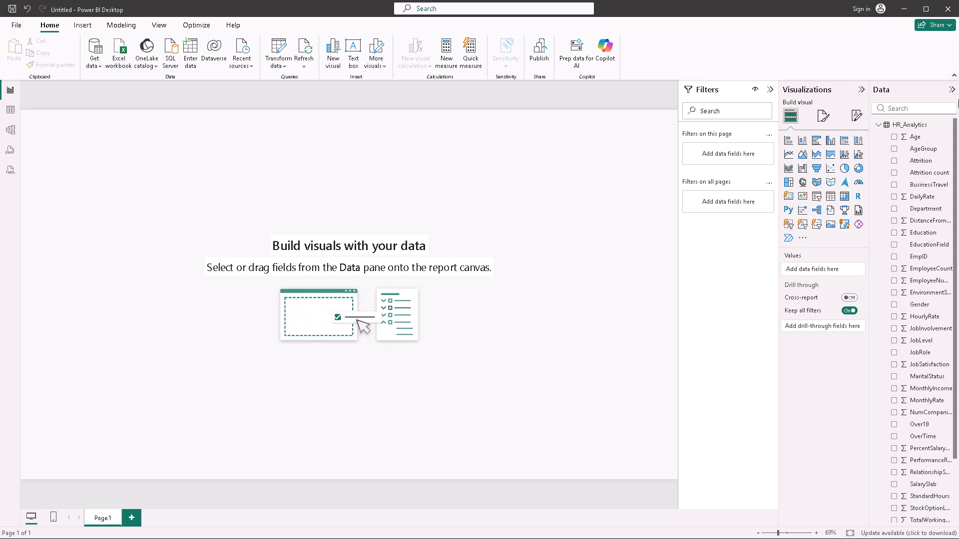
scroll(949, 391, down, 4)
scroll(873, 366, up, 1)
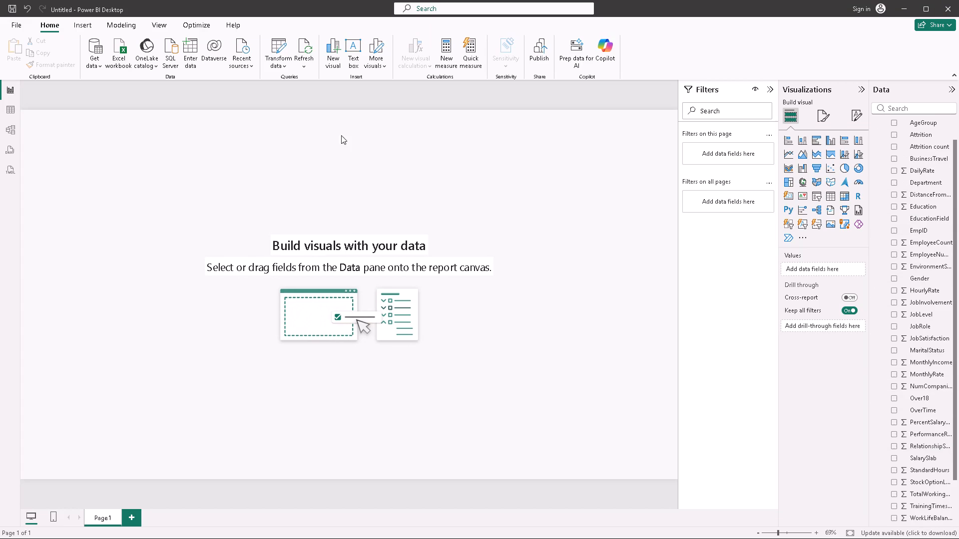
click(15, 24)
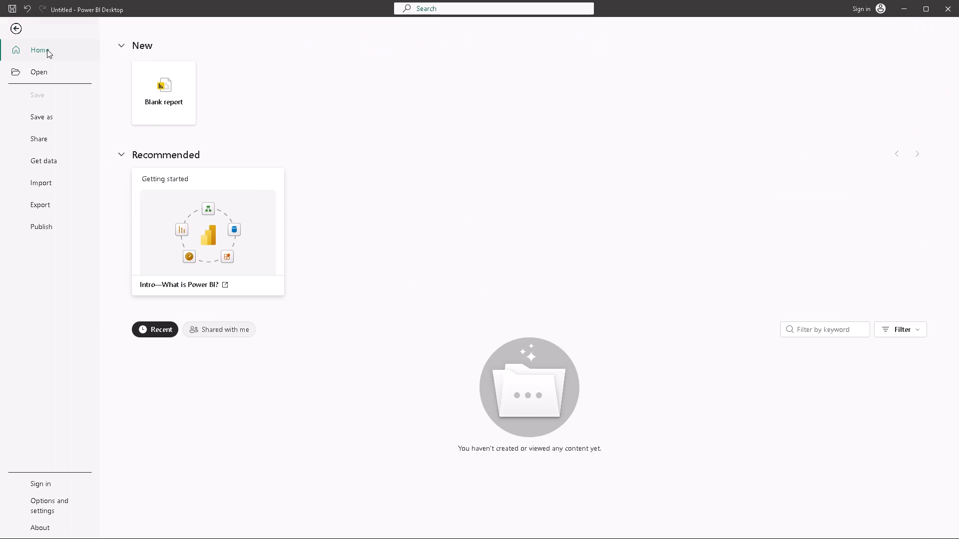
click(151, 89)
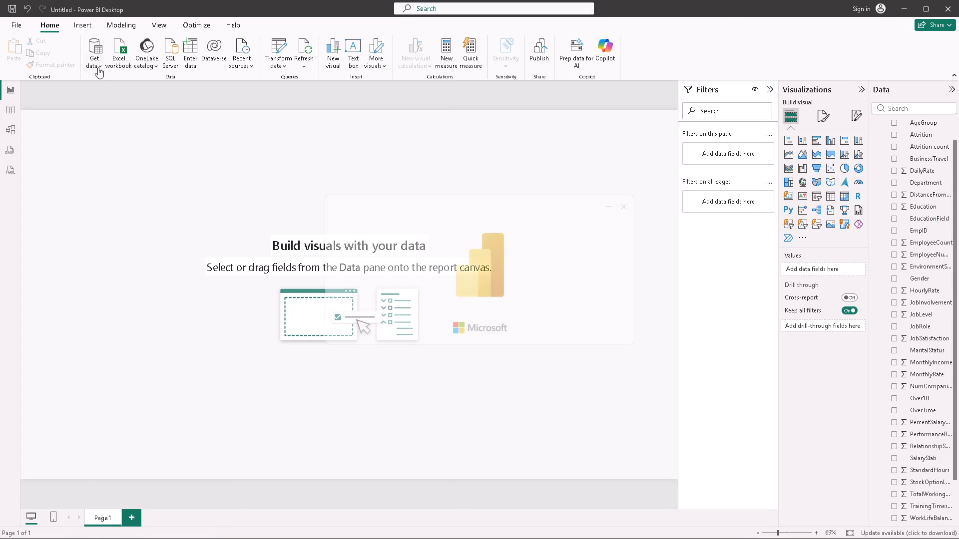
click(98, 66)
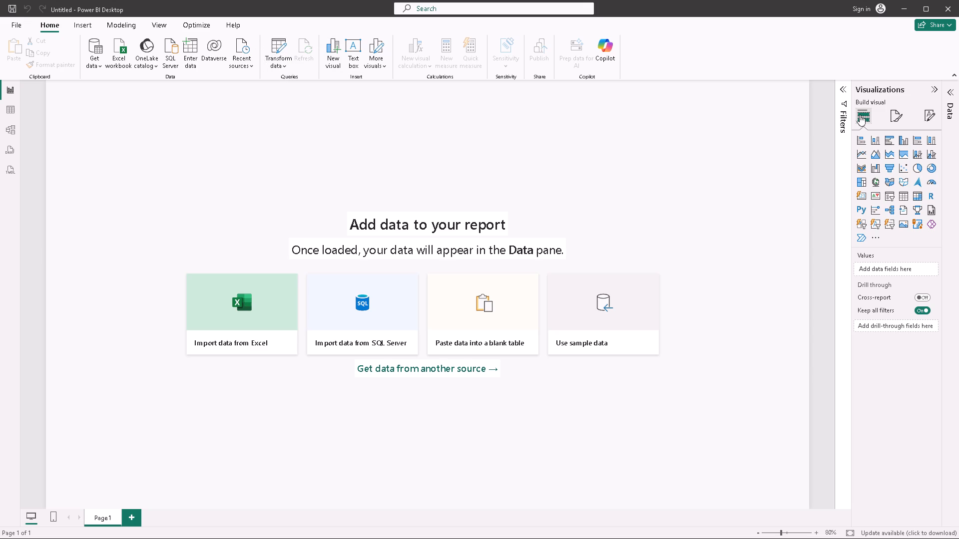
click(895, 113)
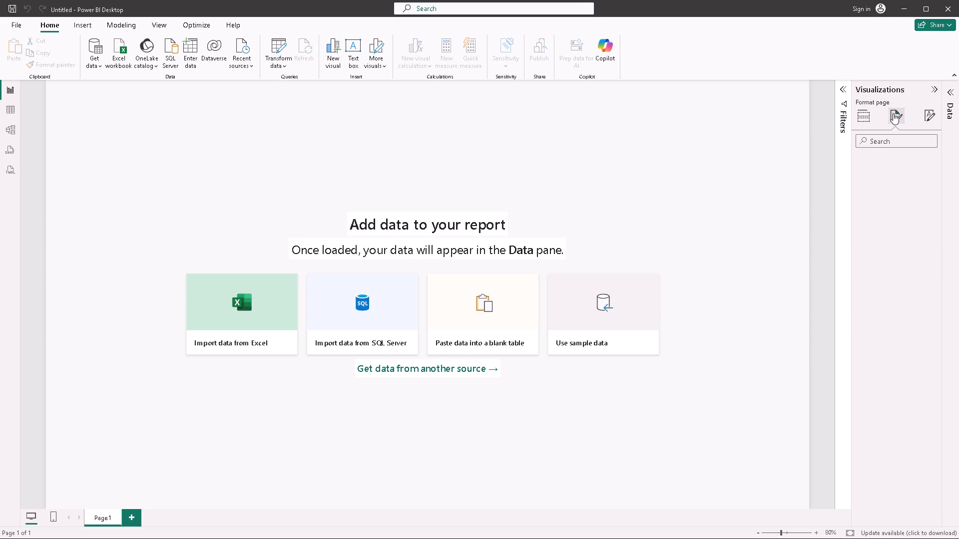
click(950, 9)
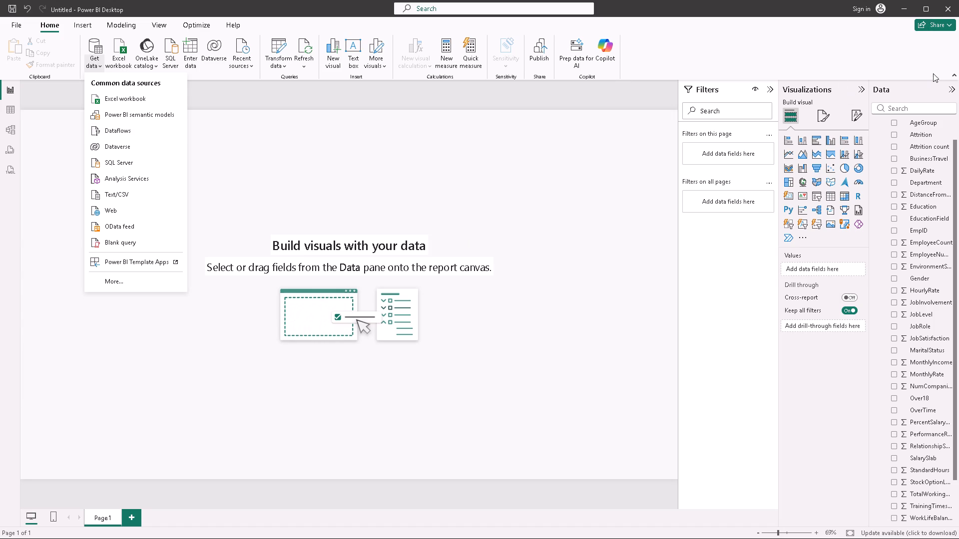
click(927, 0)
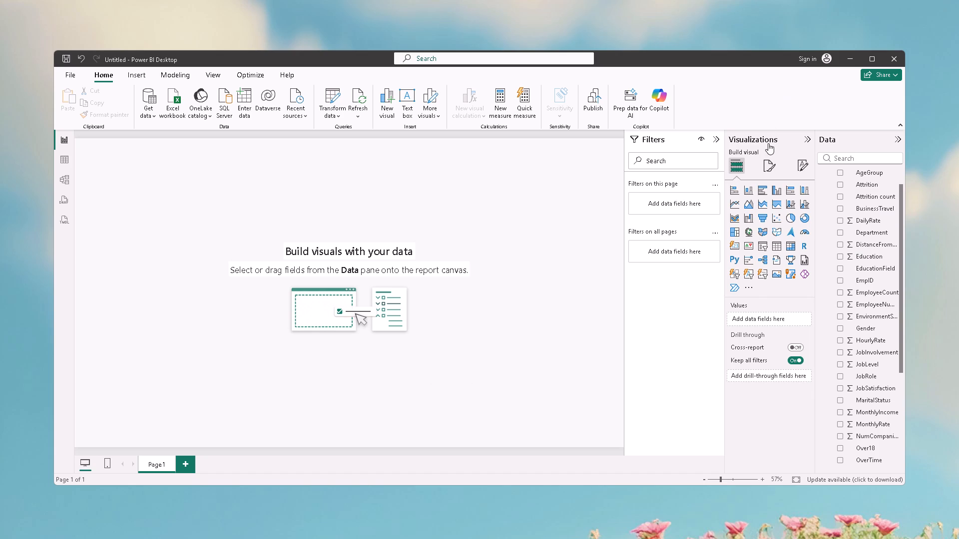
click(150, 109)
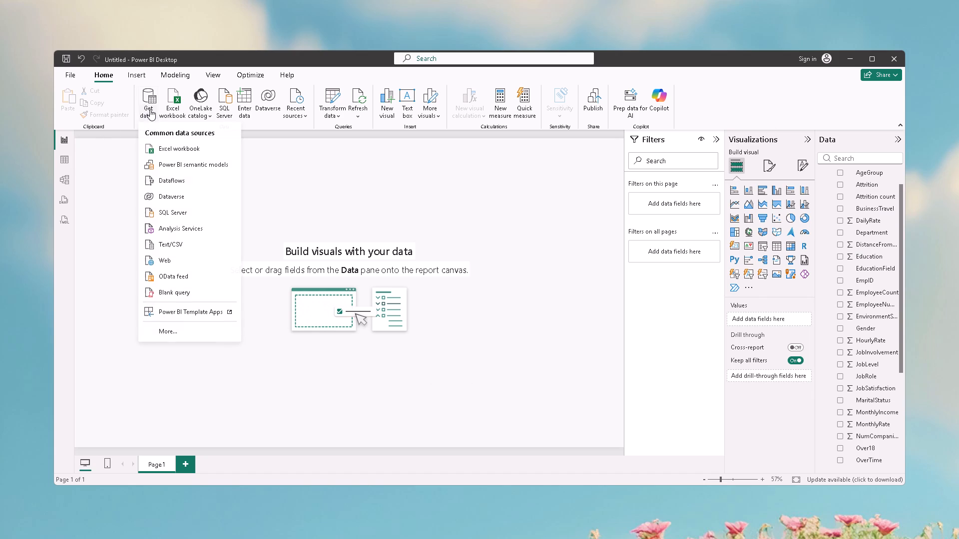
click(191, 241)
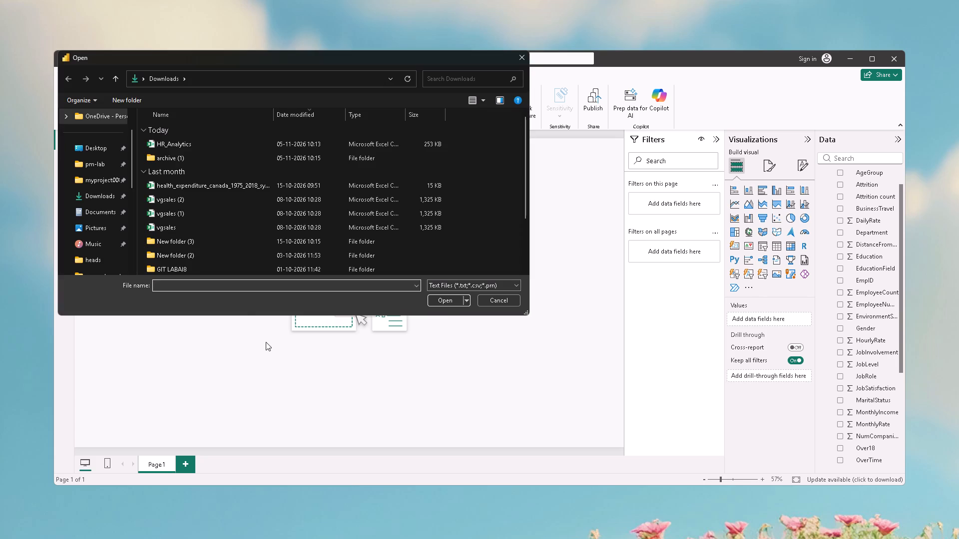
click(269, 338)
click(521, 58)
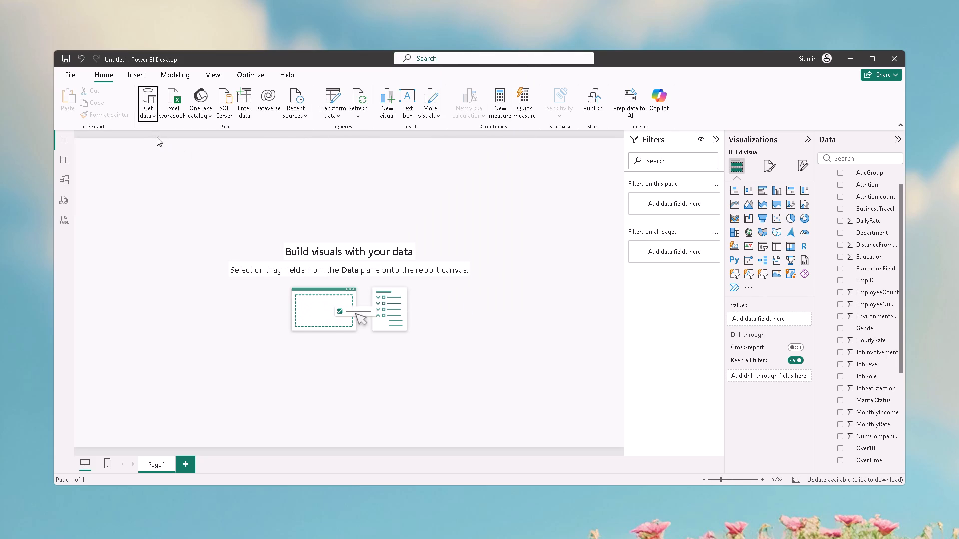
Import the HR_Analytics CSV from the Downloads folder again and open it in Power Query Editor for transformation.
click(157, 111)
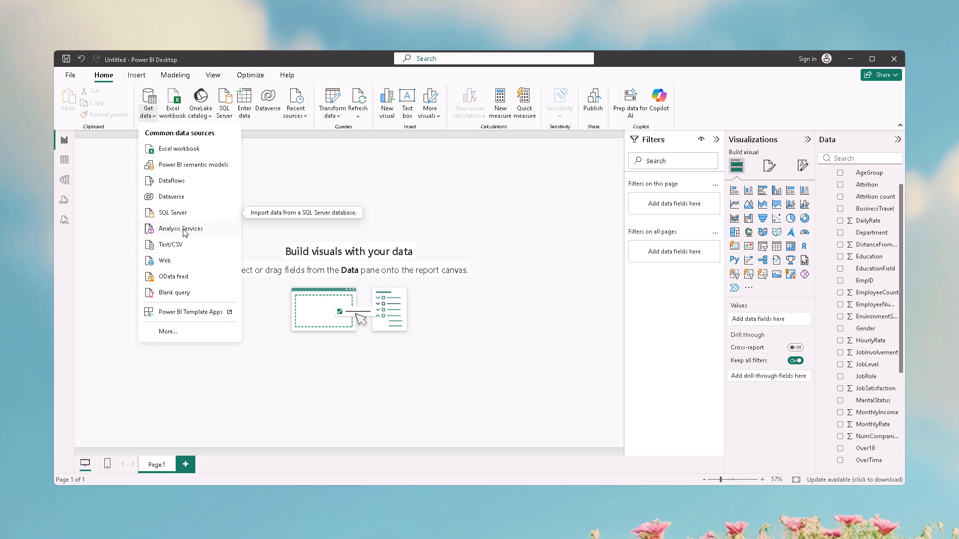
click(182, 245)
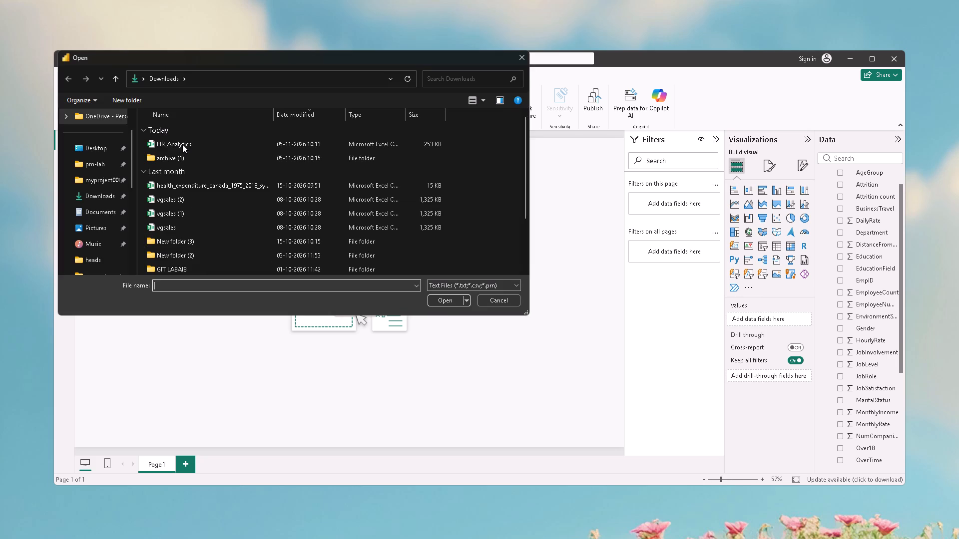
click(182, 144)
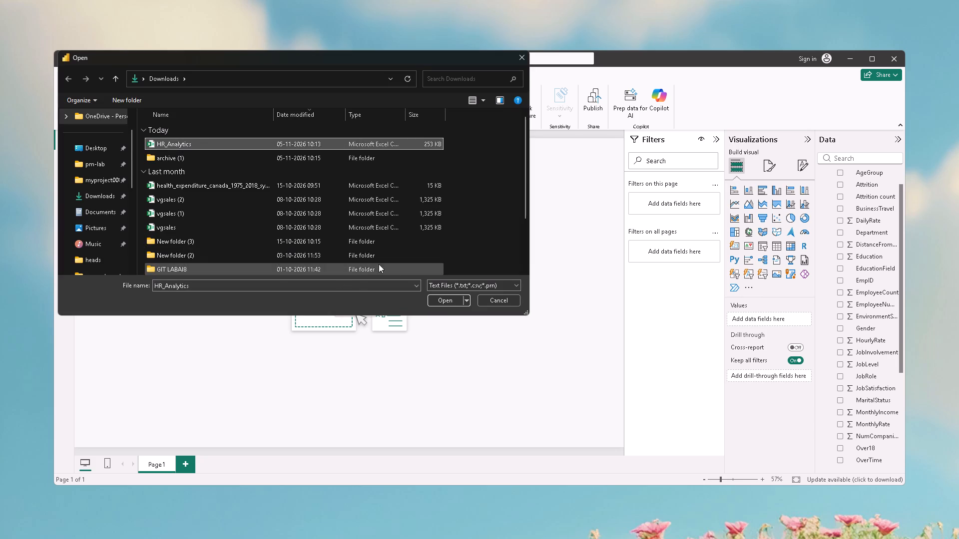
click(437, 297)
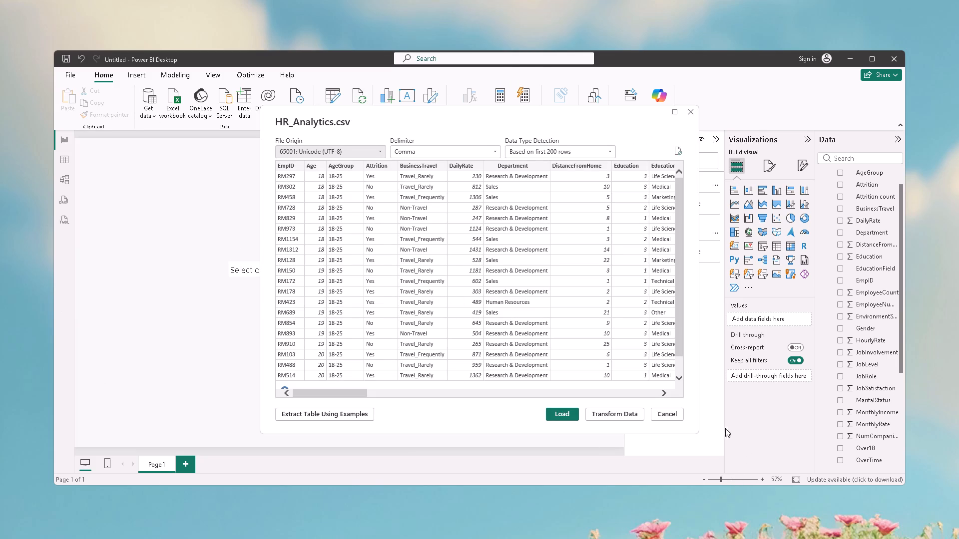
click(622, 417)
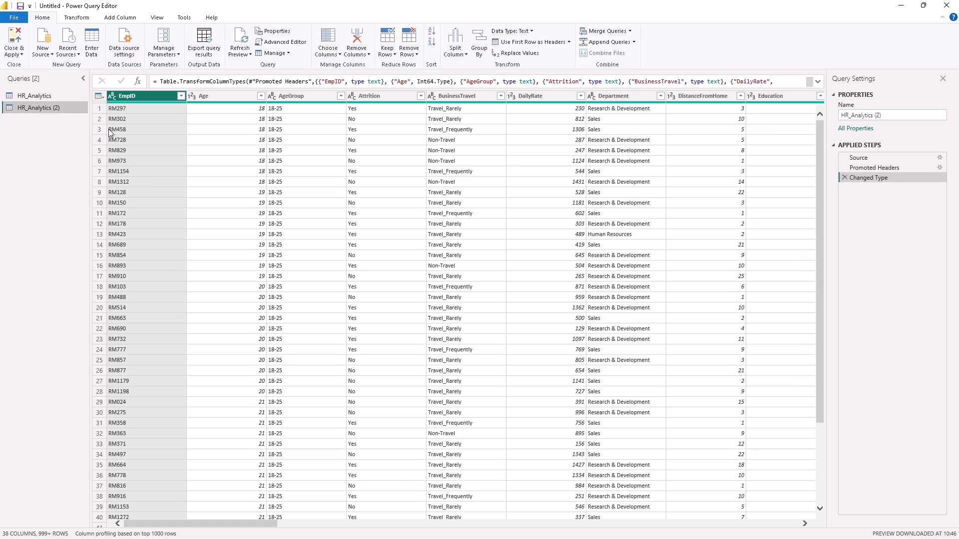
Start a conditional column in the HR_Analytics (2) query and name it "Attrision Count".
click(123, 18)
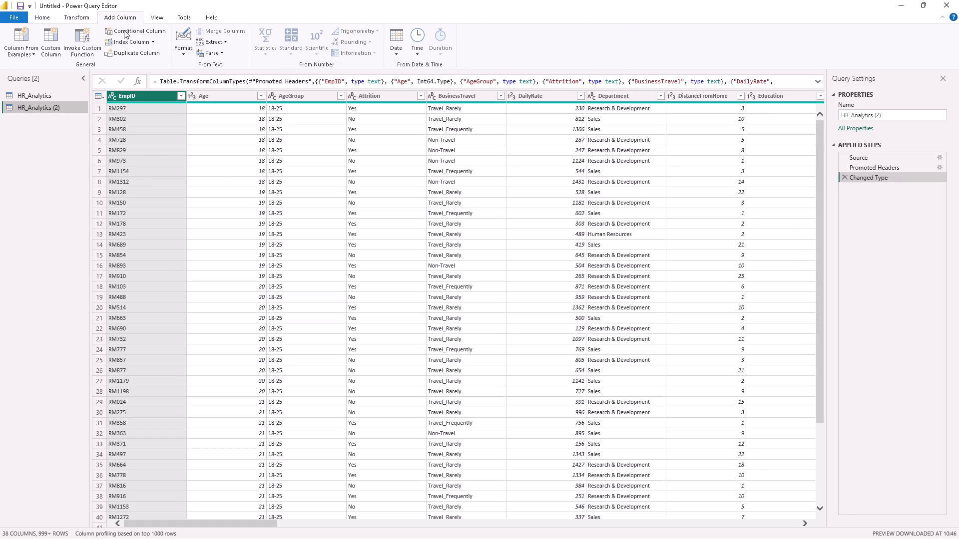
click(124, 30)
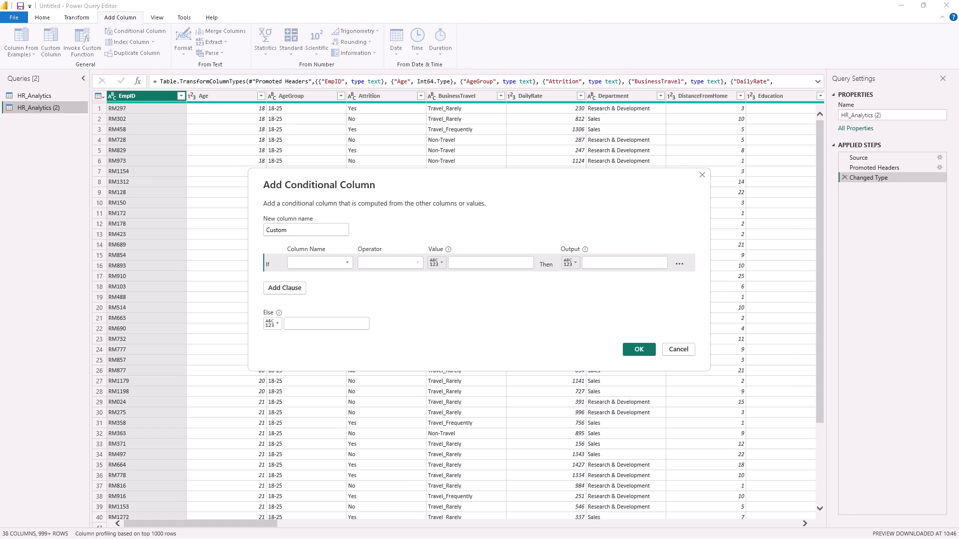
drag(292, 229, 257, 231)
key(shift+a)
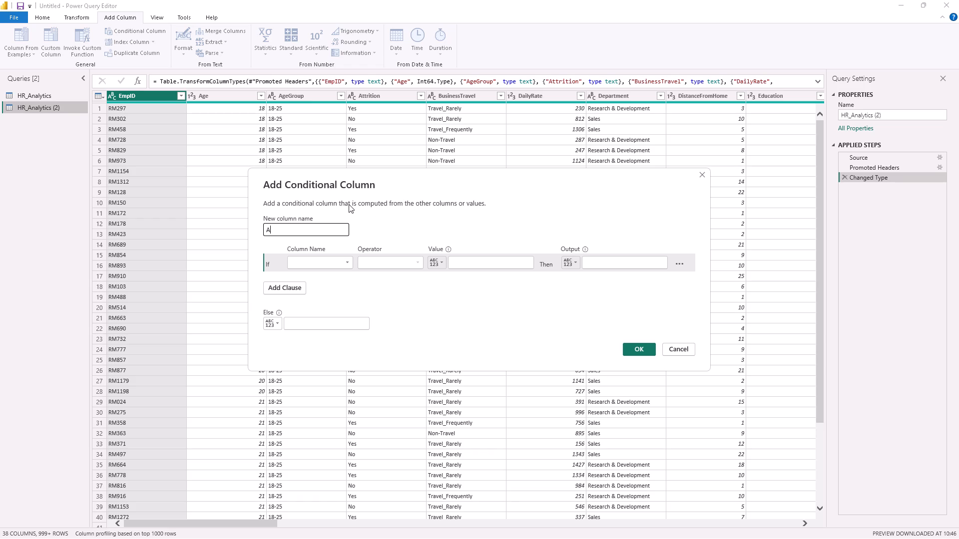
text(ttr)
key(i)
key(s)
text(io)
text(n)
key(space)
key(shift+c)
text(ount)
Define the conditional column to output 1 if Attrition equals Yes, else 0, and add it to the query.
click(299, 259)
click(303, 300)
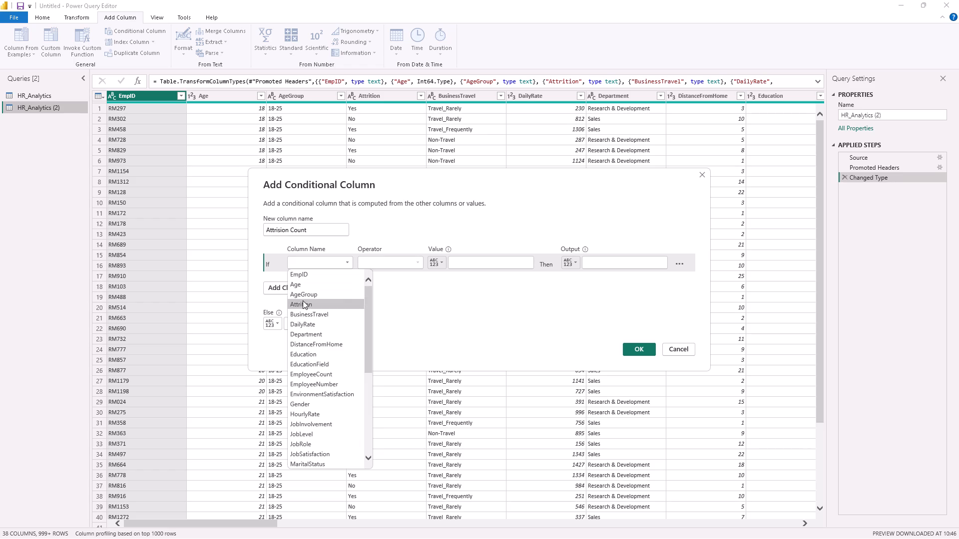
click(491, 256)
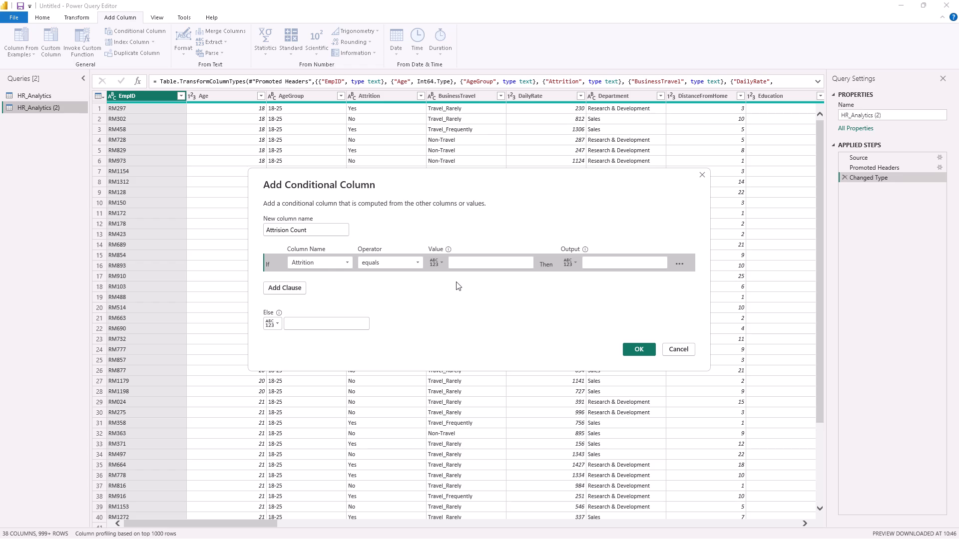
text(Yes)
click(480, 261)
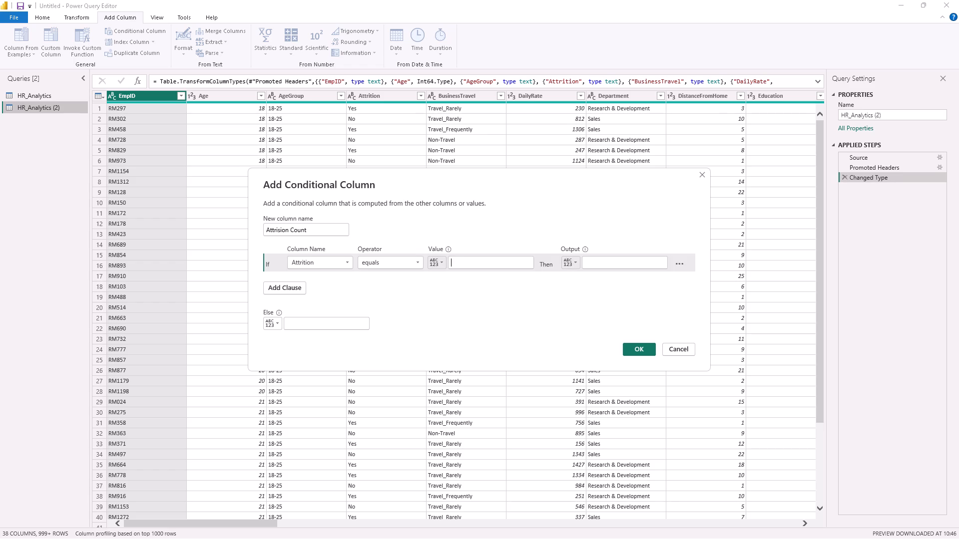
key(shift+y)
text(es)
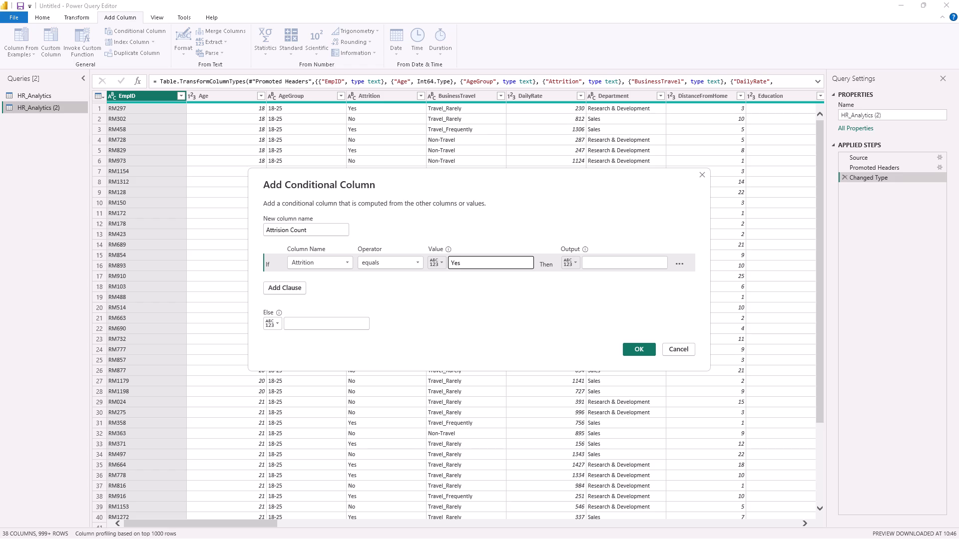
click(630, 263)
key(1)
click(337, 325)
key(0)
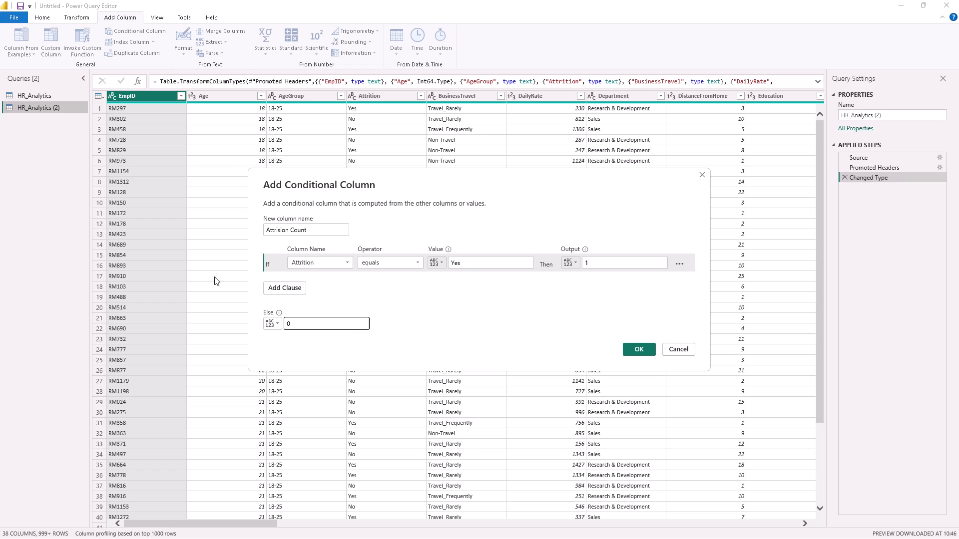
click(636, 349)
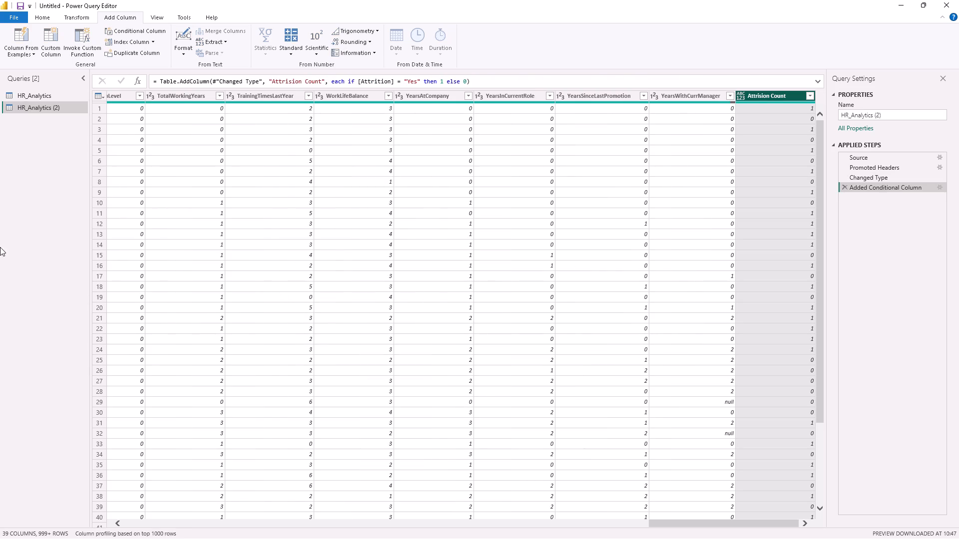
Close Power Query Editor and apply the query changes to the report.
click(43, 16)
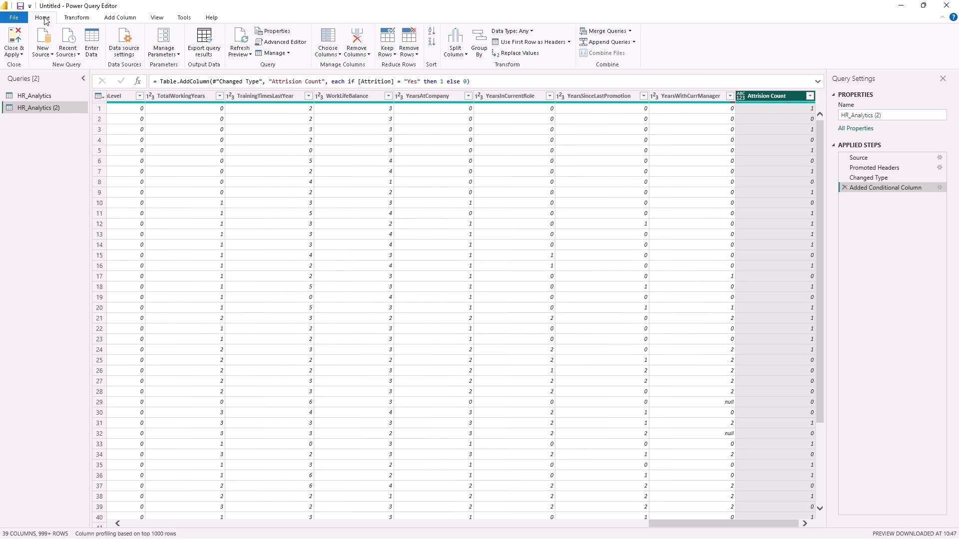
click(13, 46)
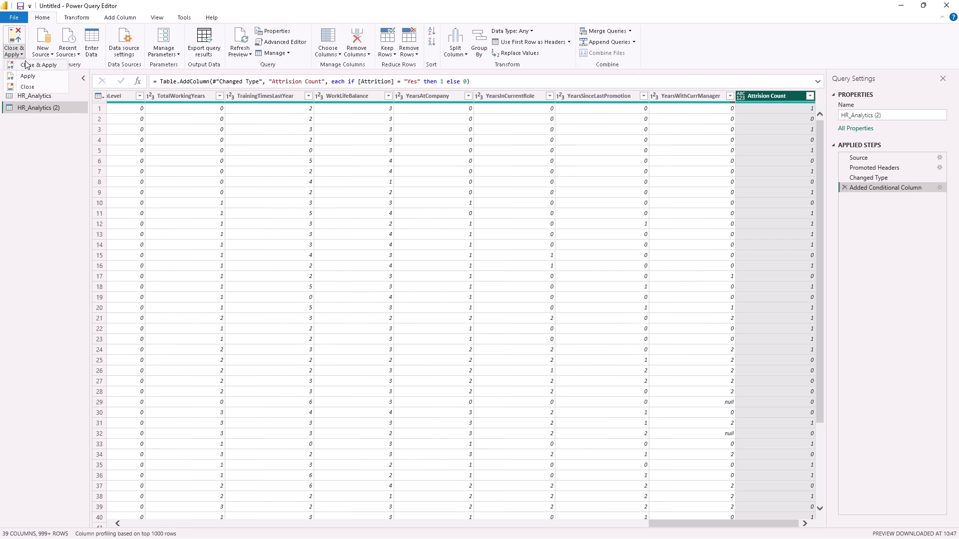
click(26, 62)
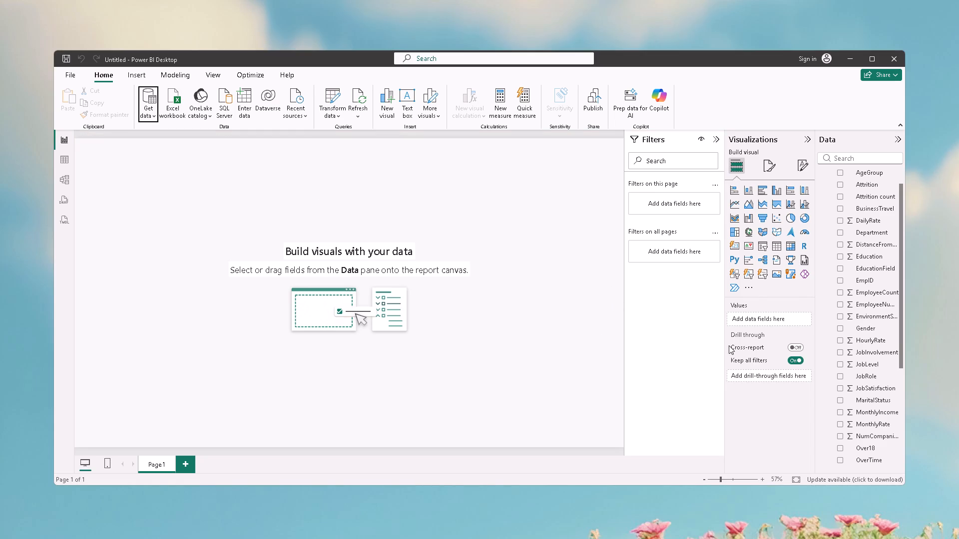
Set the report page's canvas background to the bright blue from the recent colors.
click(765, 162)
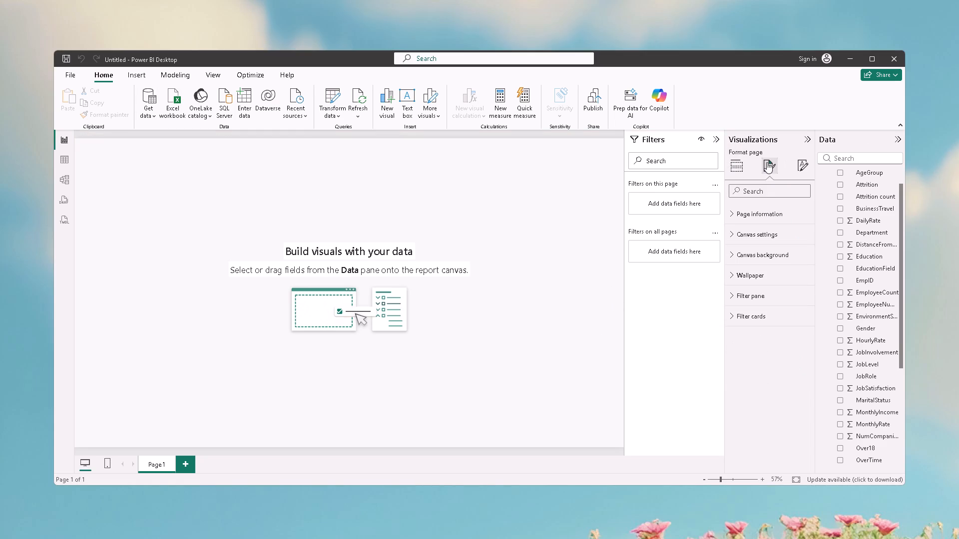
click(756, 235)
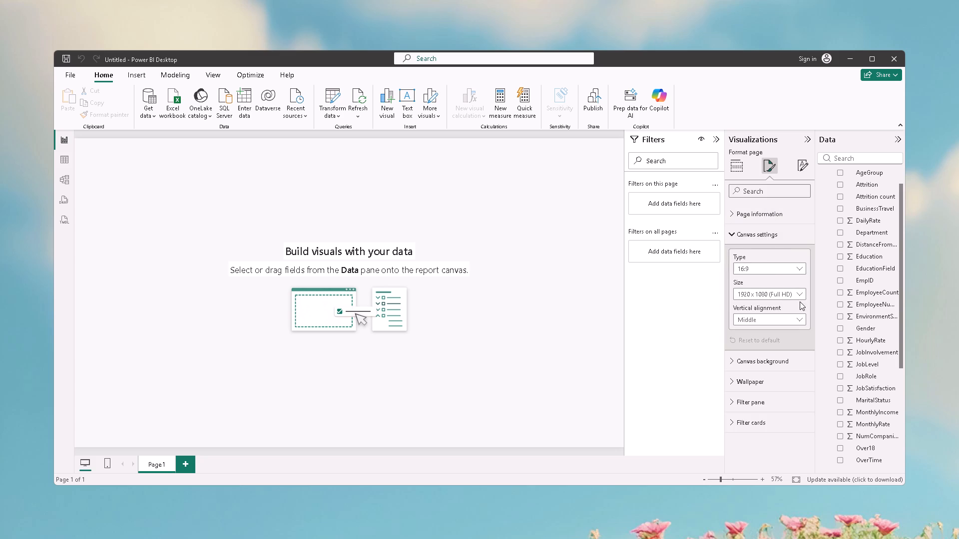
click(793, 359)
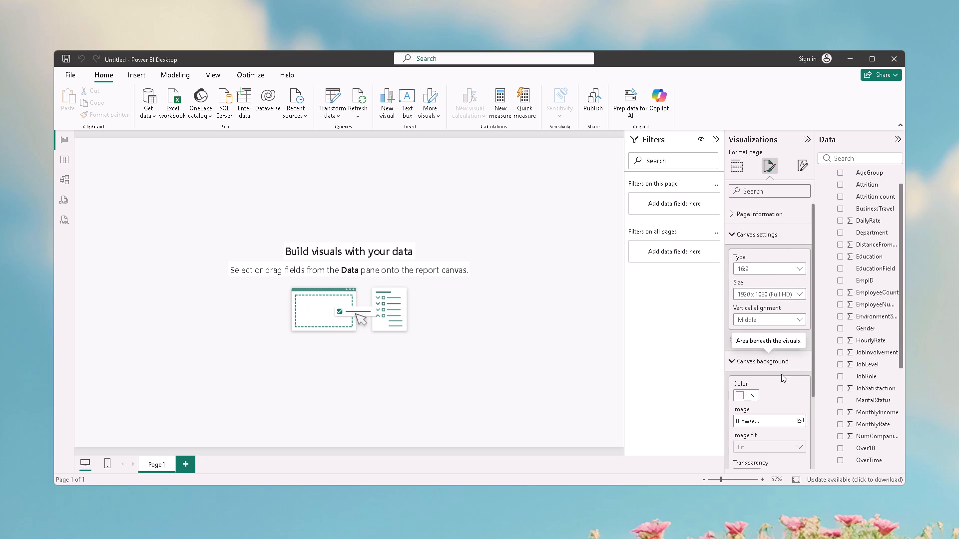
click(752, 396)
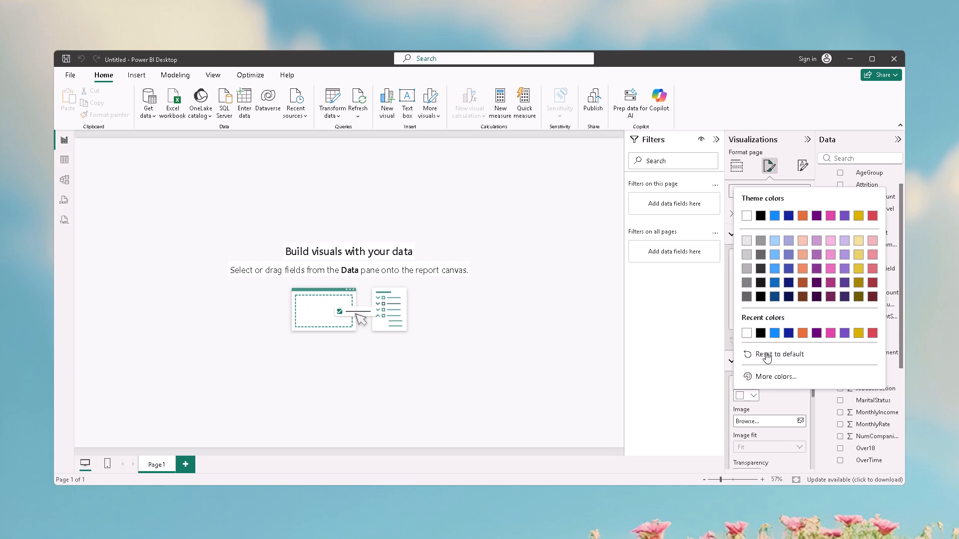
click(778, 335)
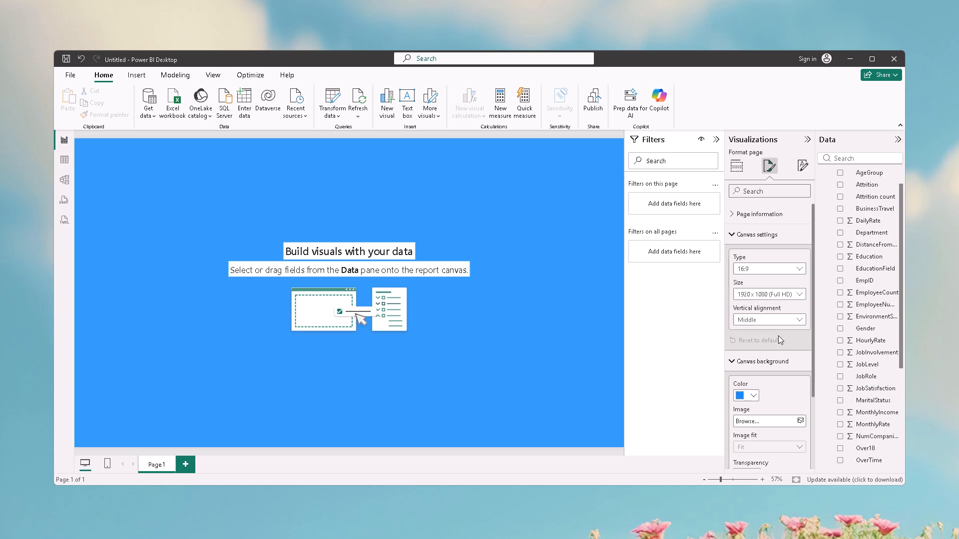
scroll(782, 382, down, 4)
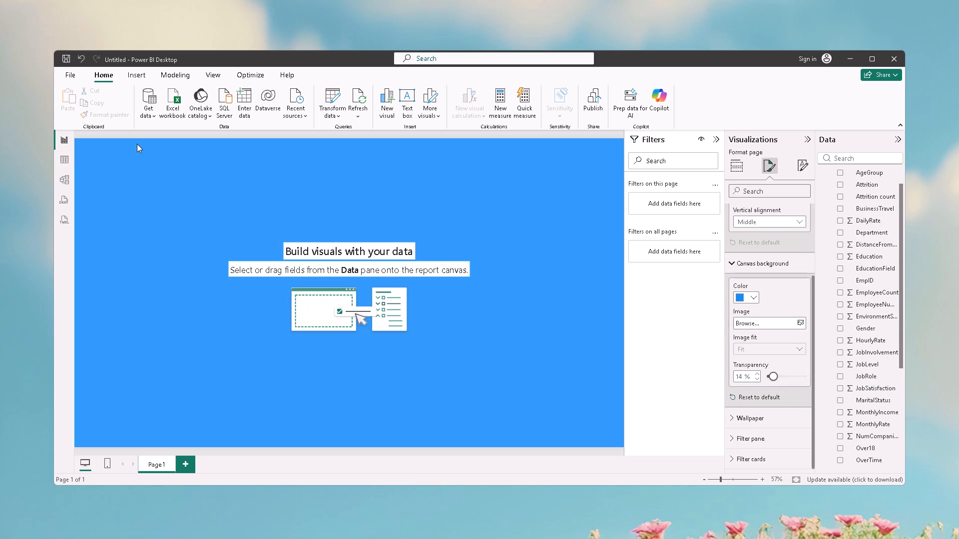
Insert a text box, widen it to nearly three times its initial width, and move it near the canvas's upper middle.
click(104, 72)
click(413, 103)
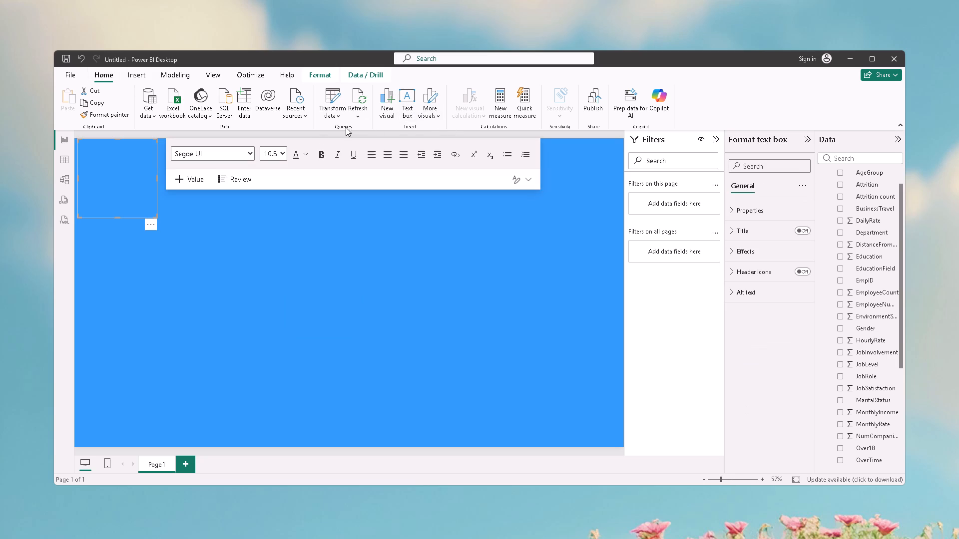
drag(154, 177, 188, 204)
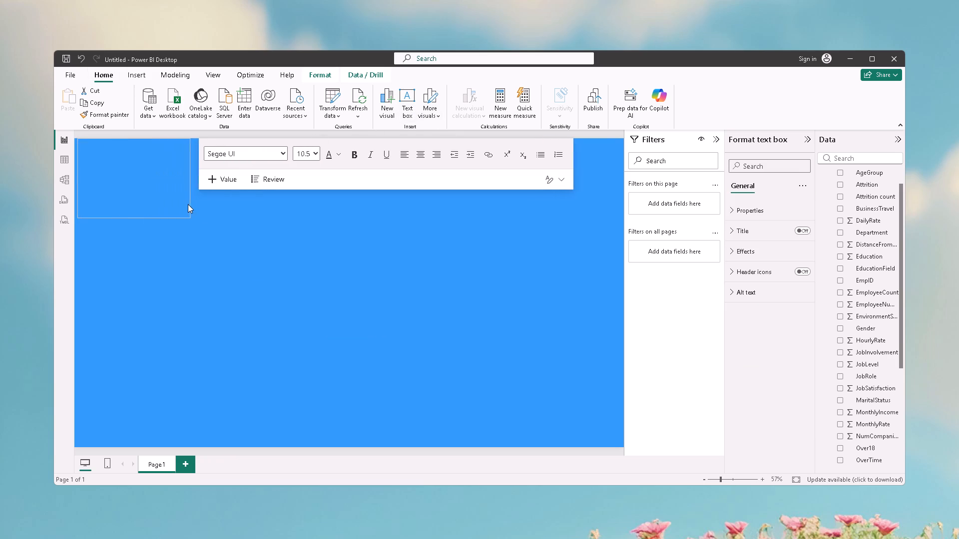
drag(188, 204, 303, 261)
drag(203, 164, 219, 213)
drag(214, 192, 213, 214)
drag(301, 228, 301, 227)
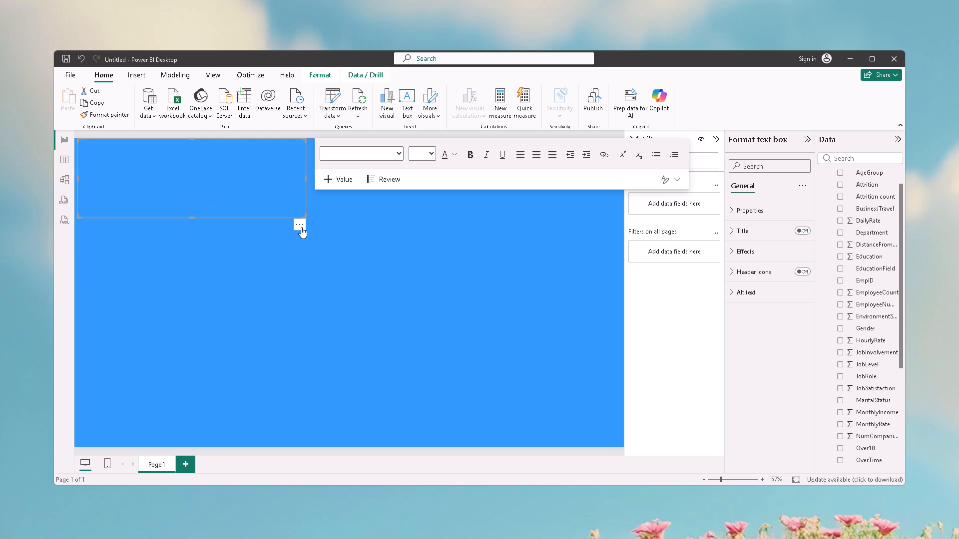
drag(301, 227, 444, 303)
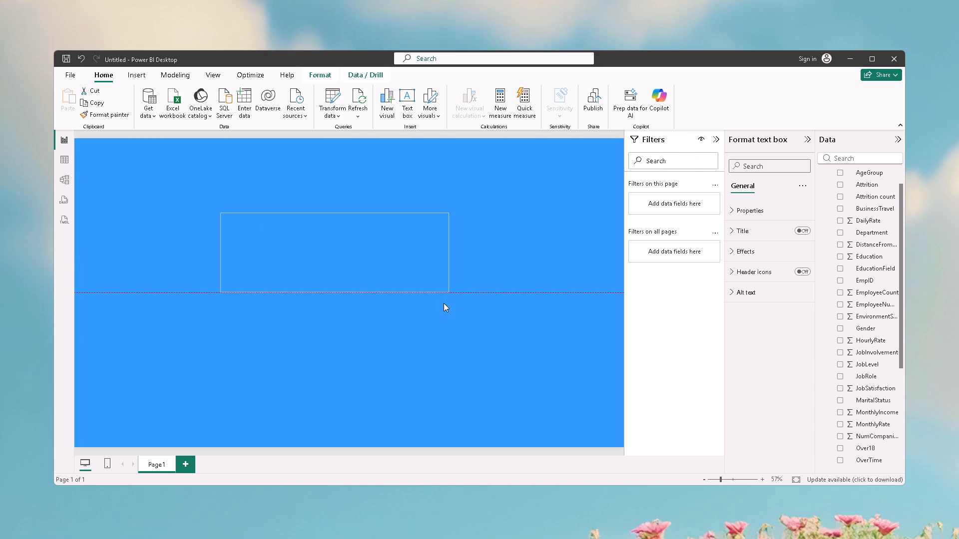
drag(444, 303, 448, 303)
drag(335, 288, 341, 282)
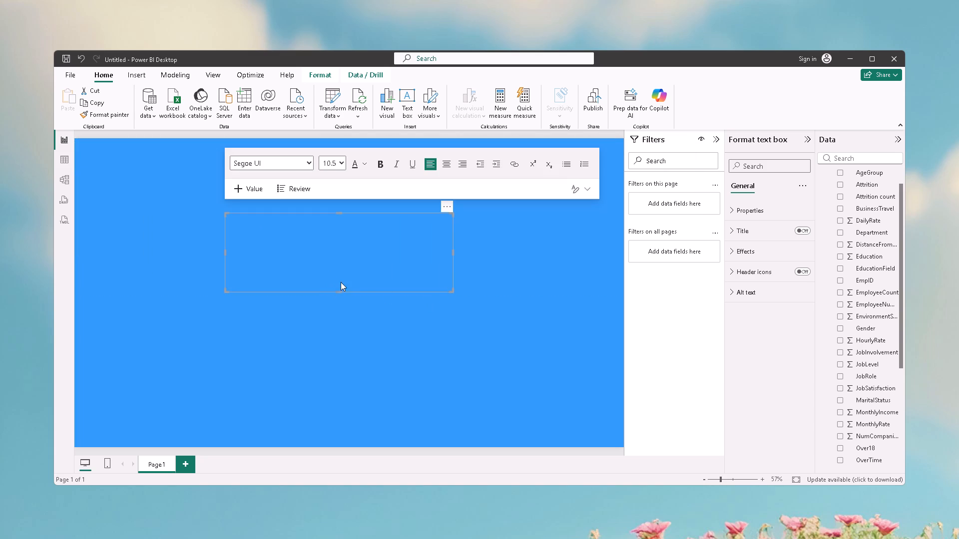
drag(341, 282, 326, 267)
Set the empty text box's font to Times New Roman and deselect the box.
double_click(310, 252)
click(260, 231)
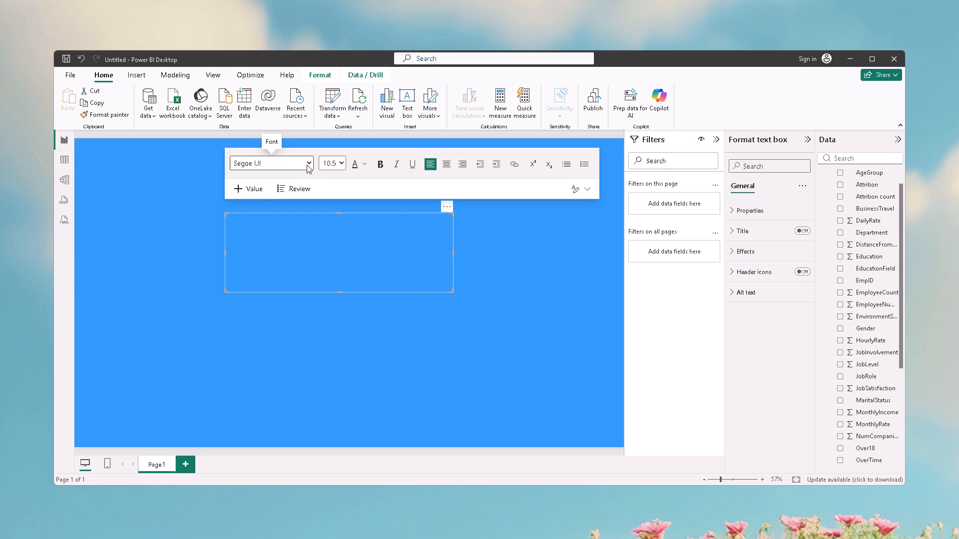
drag(294, 223, 294, 232)
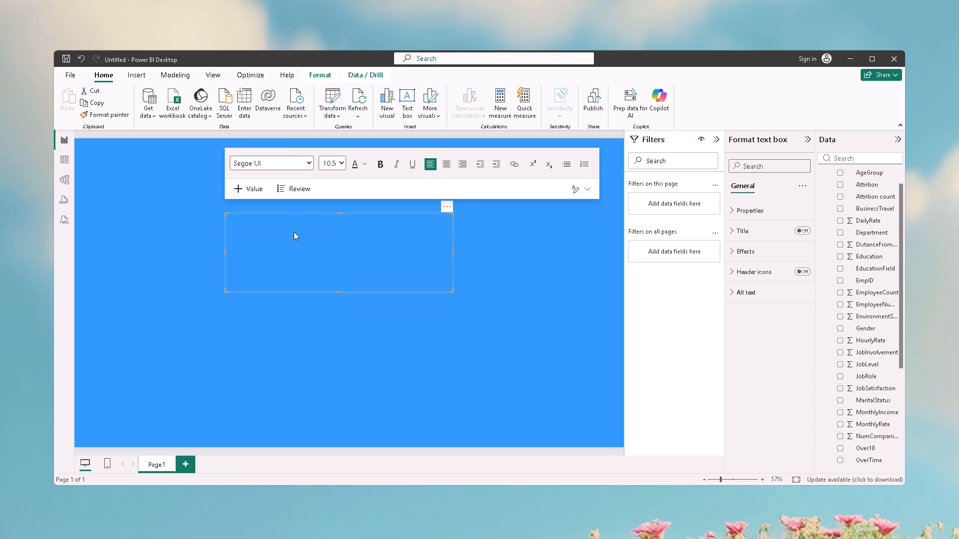
drag(294, 232, 294, 237)
right_click(303, 234)
double_click(290, 253)
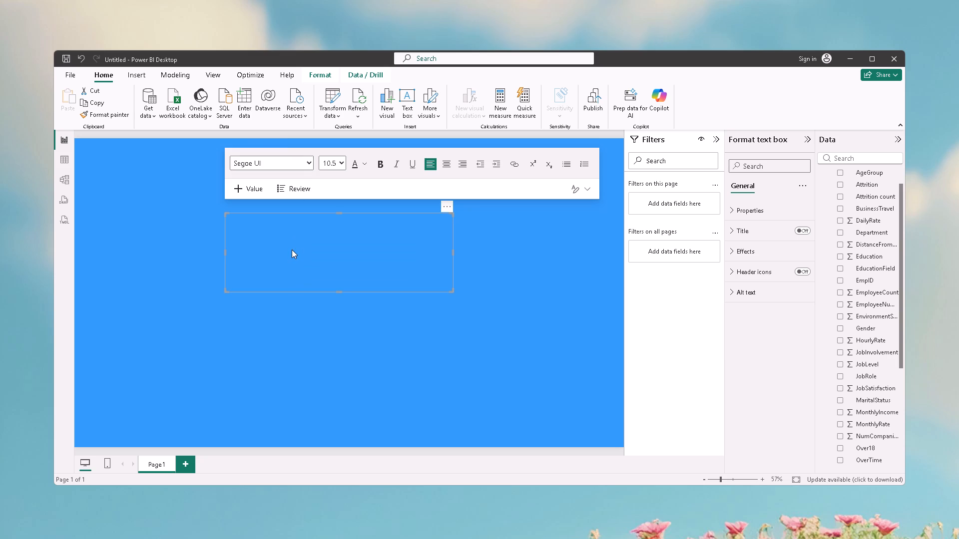
double_click(292, 250)
drag(337, 190, 317, 217)
double_click(340, 243)
click(301, 162)
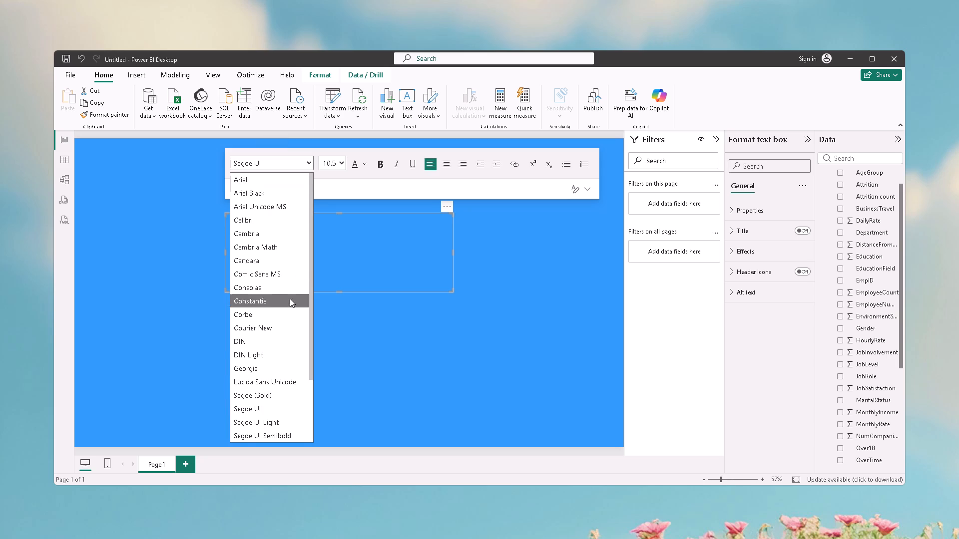
scroll(290, 298, down, 3)
click(275, 390)
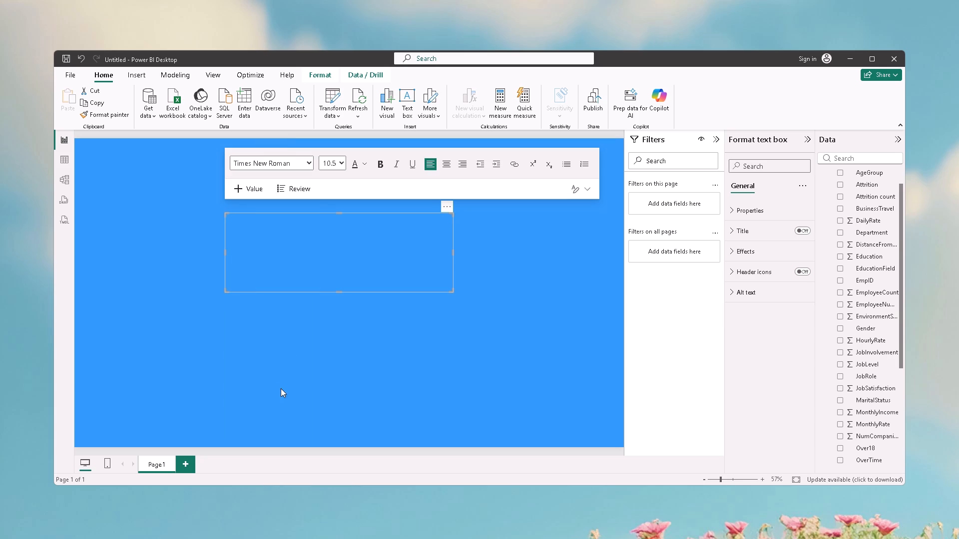
click(301, 273)
click(316, 257)
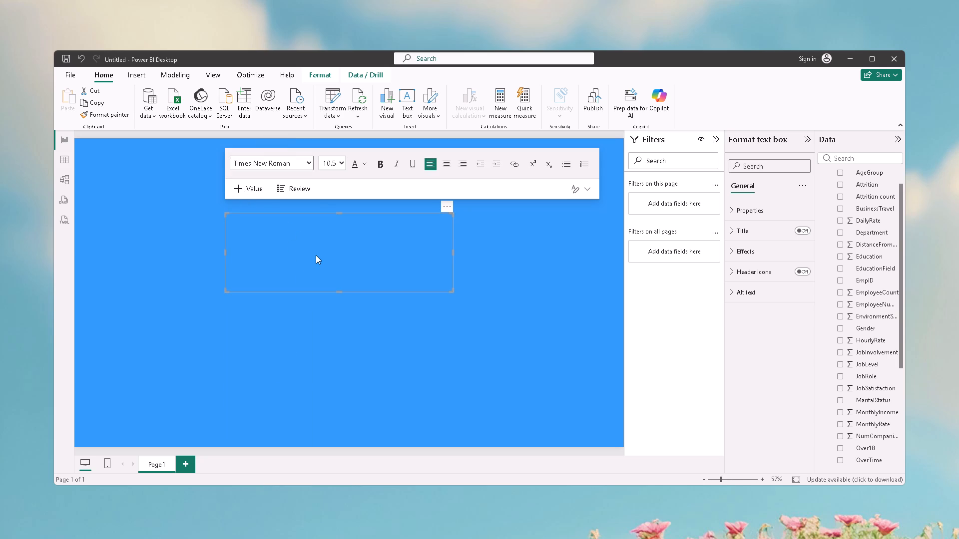
click(479, 233)
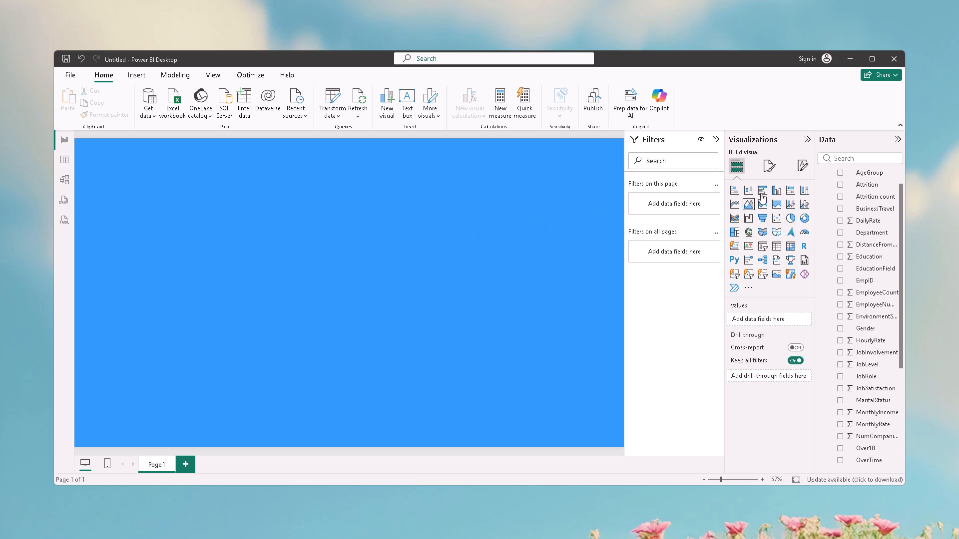
Insert a second text box on the blue canvas and widen it to about four times its initial width.
click(773, 168)
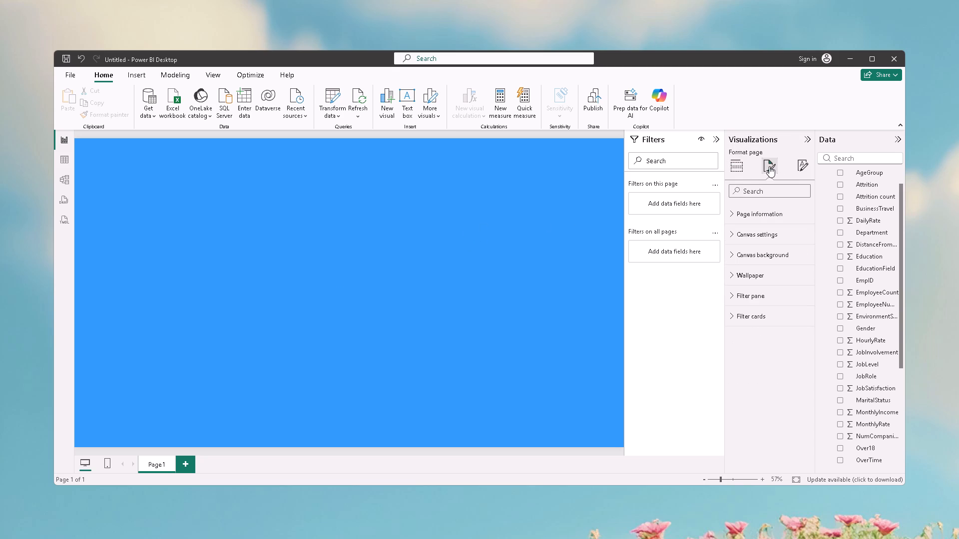
click(99, 76)
click(405, 102)
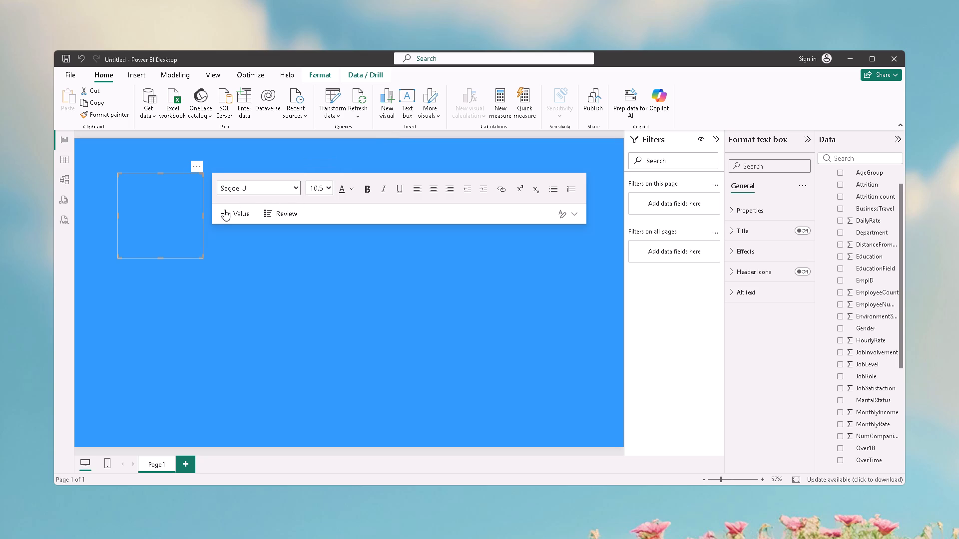
drag(201, 215, 467, 243)
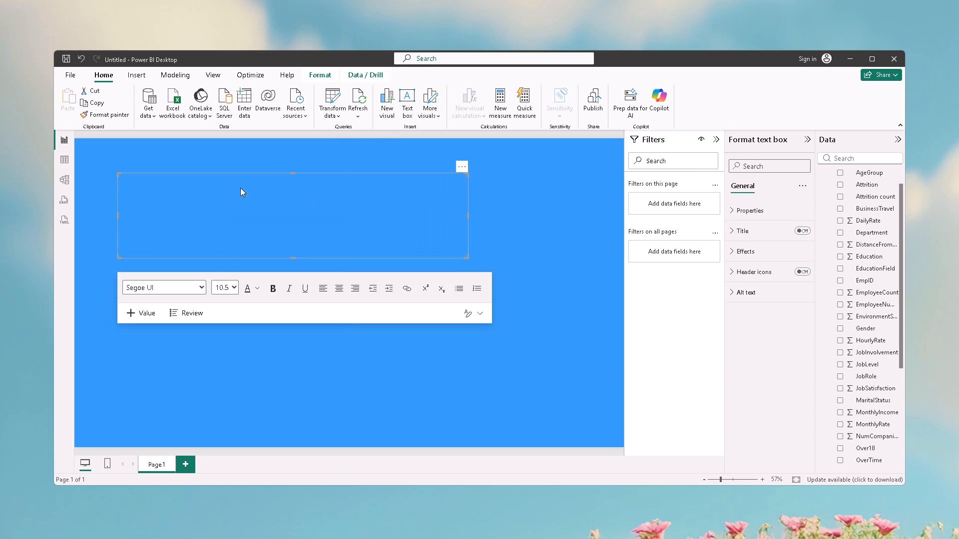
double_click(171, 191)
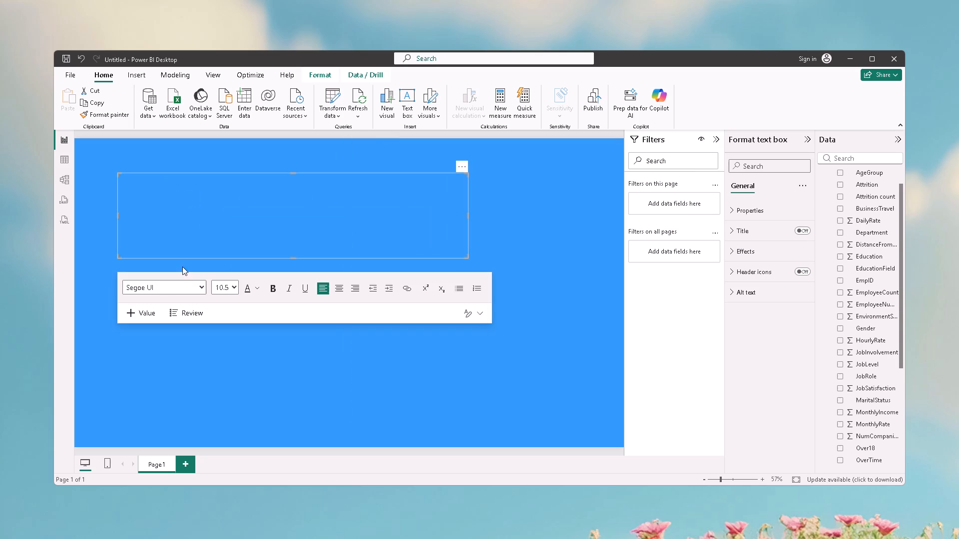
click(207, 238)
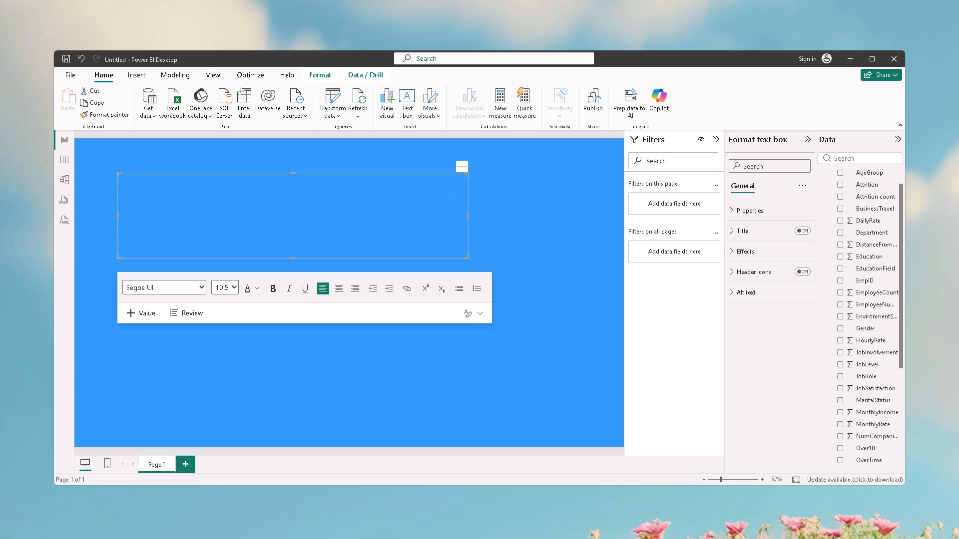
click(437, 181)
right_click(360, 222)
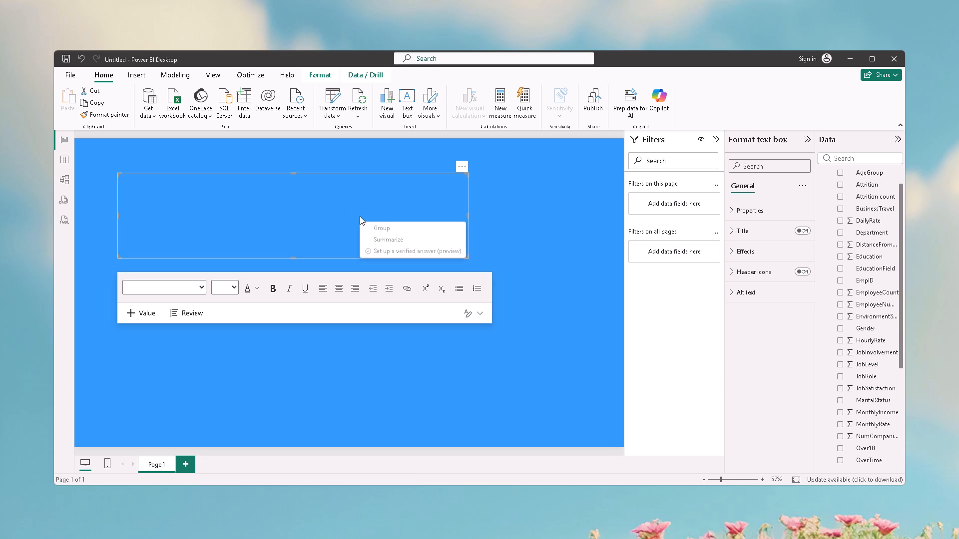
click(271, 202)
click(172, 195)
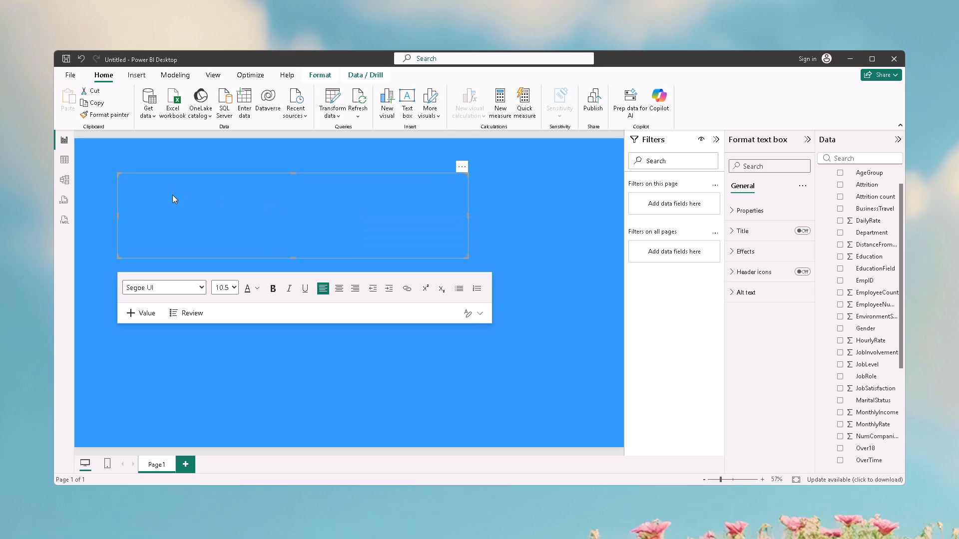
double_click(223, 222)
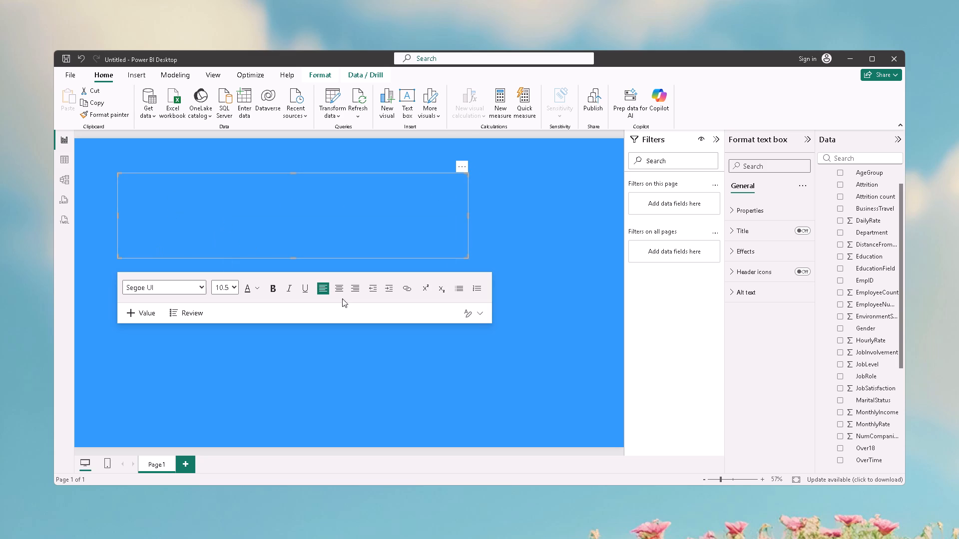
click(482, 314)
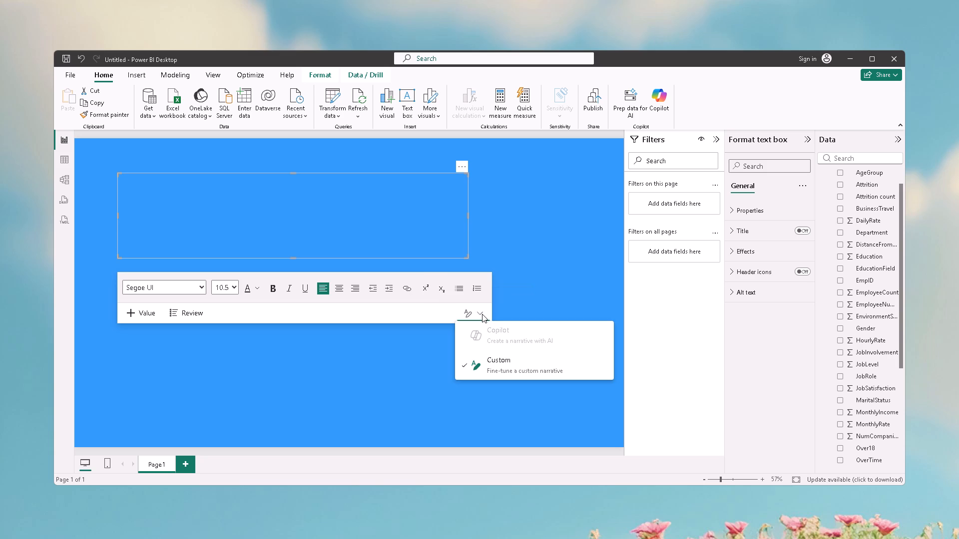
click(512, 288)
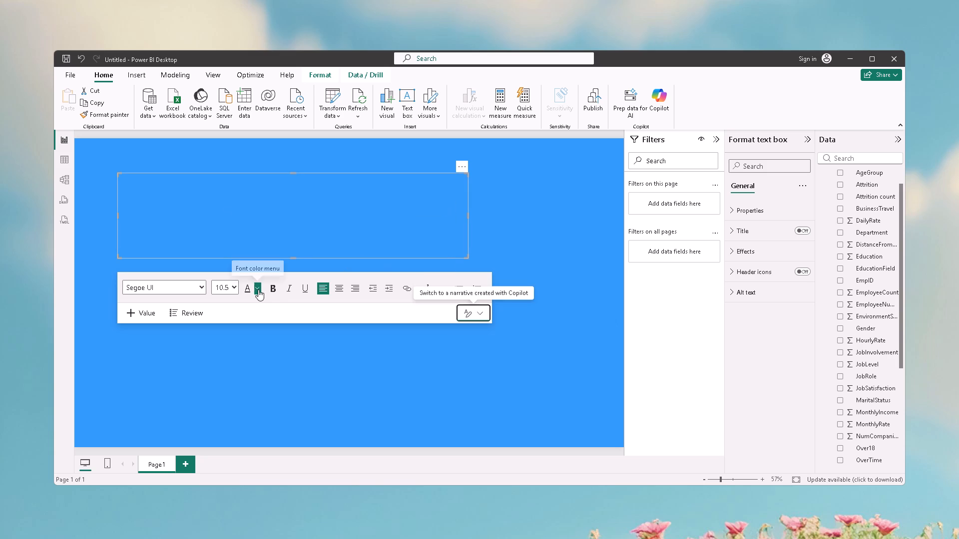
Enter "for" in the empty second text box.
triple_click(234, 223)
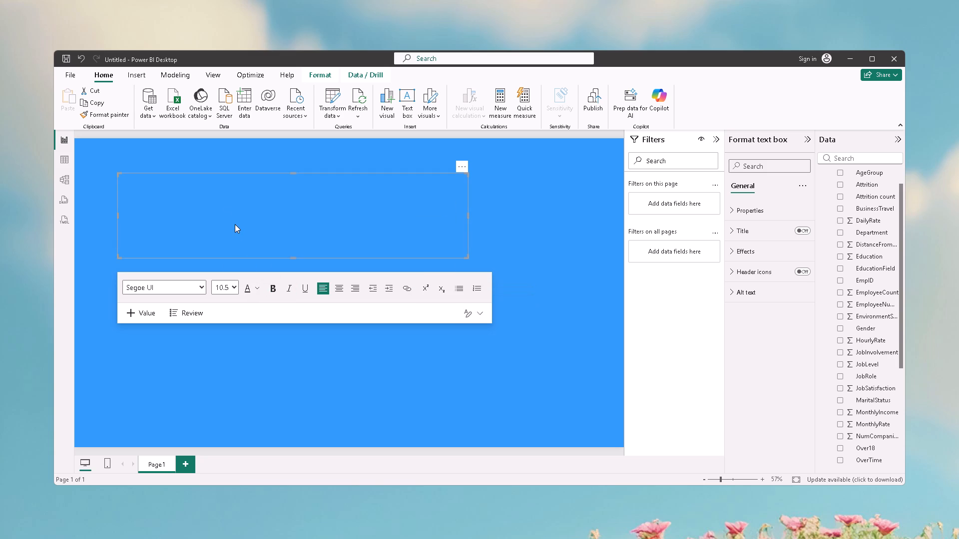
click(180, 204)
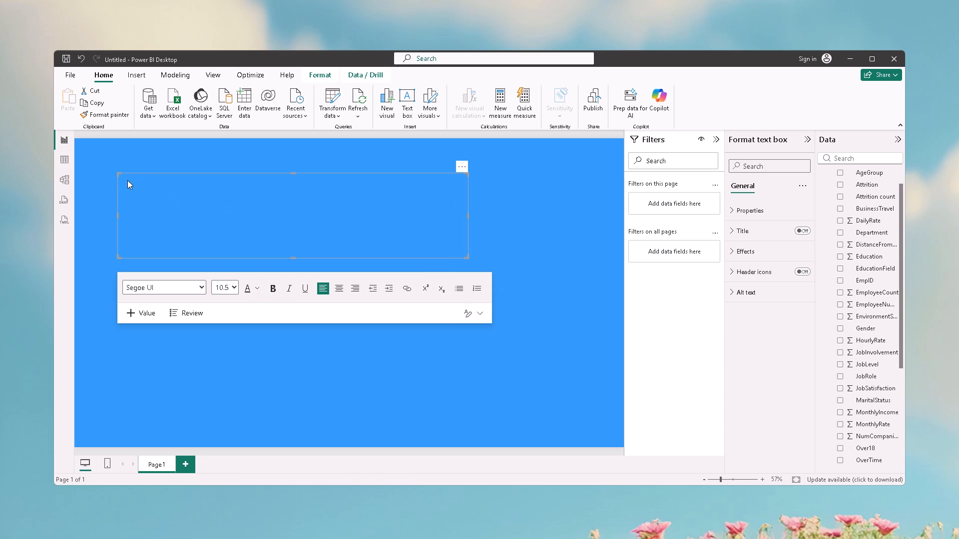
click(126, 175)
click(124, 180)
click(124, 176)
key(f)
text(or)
Turn on the title for the selected text box.
click(800, 227)
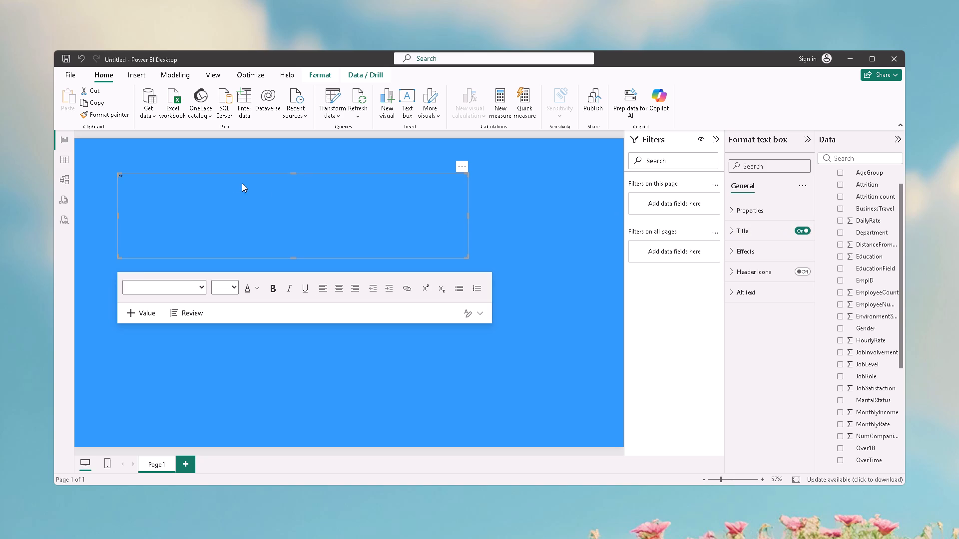
Replace the text box's content with "Format Visuals".
click(174, 177)
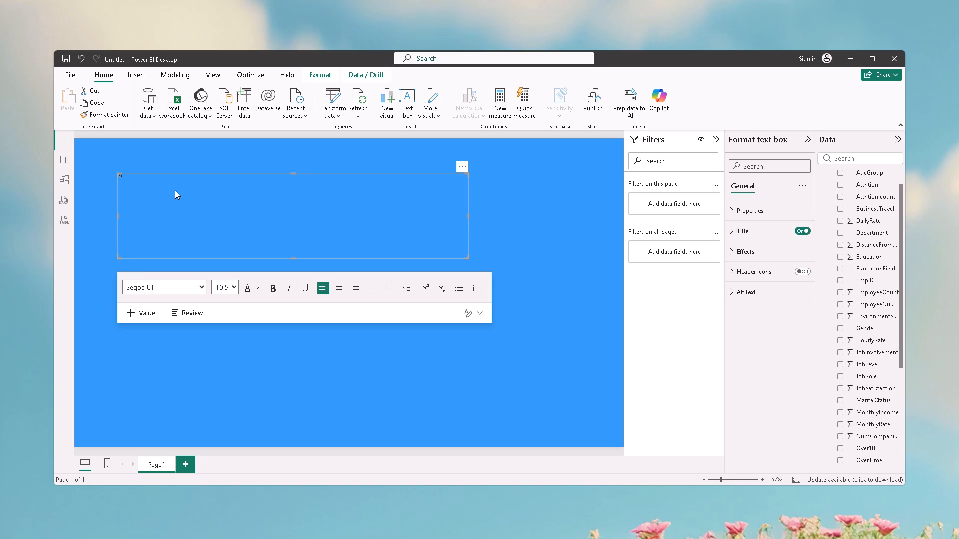
key(BackSpace)
key(BackSpace)
key(BackSpace)
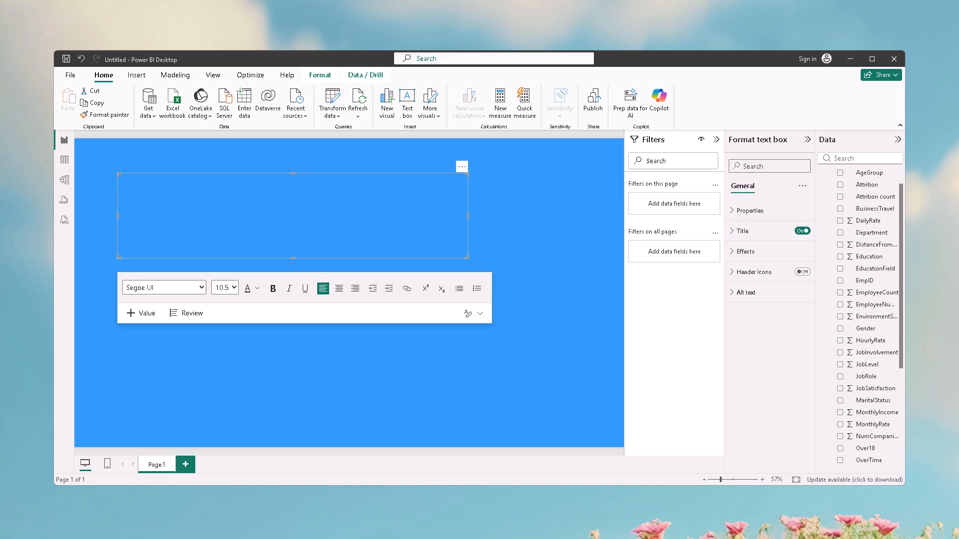
key(shift+f)
text(ormat Visual)
key(s)
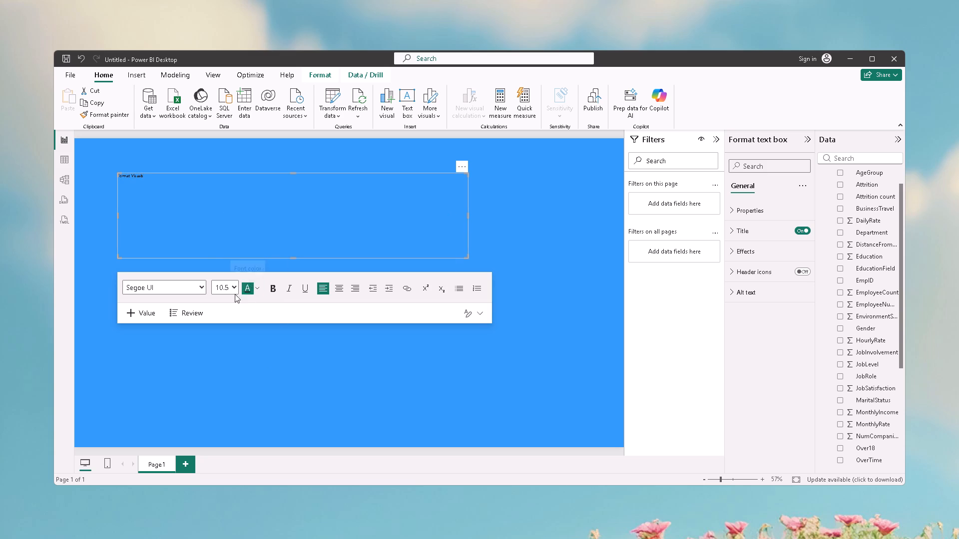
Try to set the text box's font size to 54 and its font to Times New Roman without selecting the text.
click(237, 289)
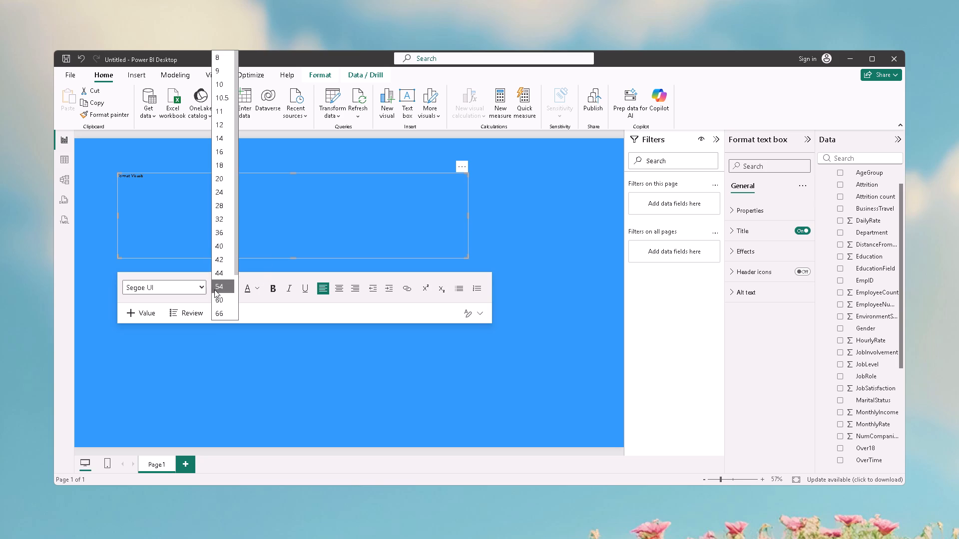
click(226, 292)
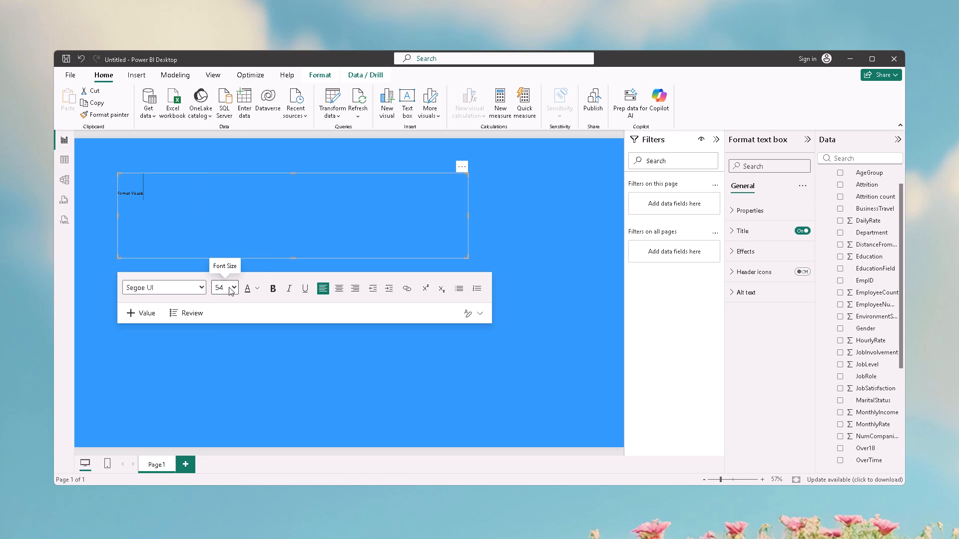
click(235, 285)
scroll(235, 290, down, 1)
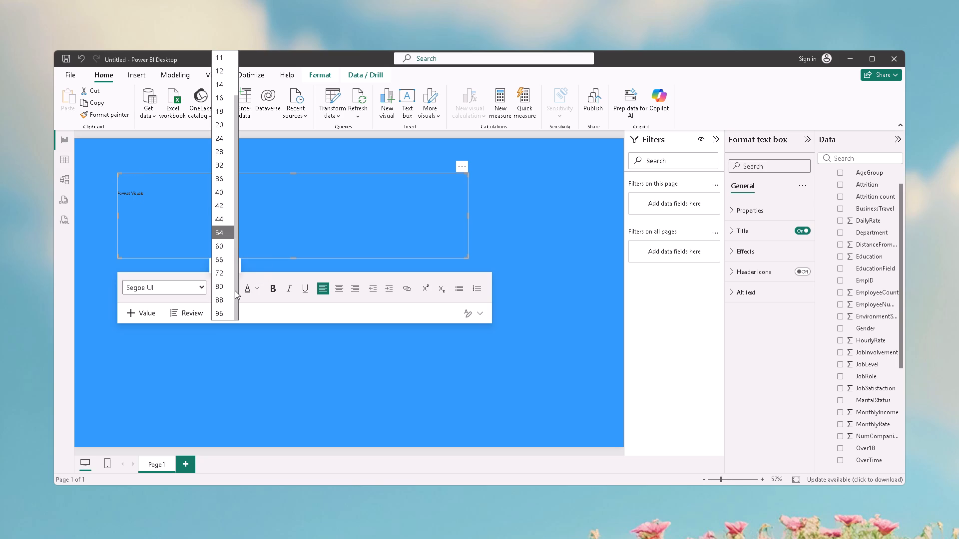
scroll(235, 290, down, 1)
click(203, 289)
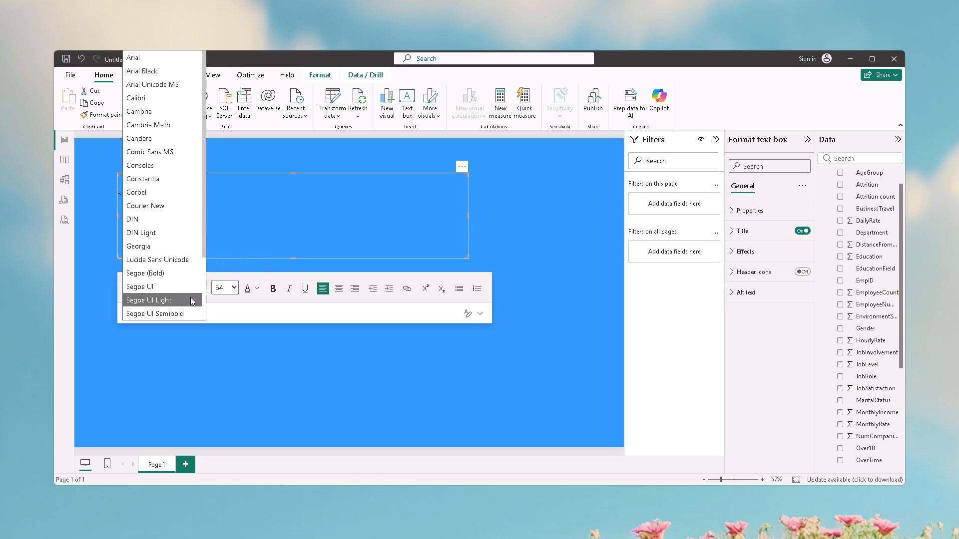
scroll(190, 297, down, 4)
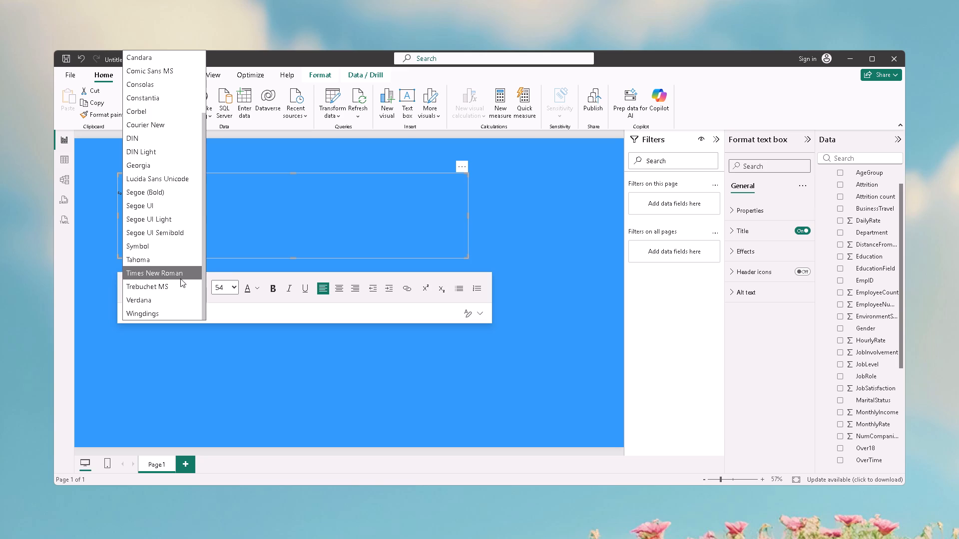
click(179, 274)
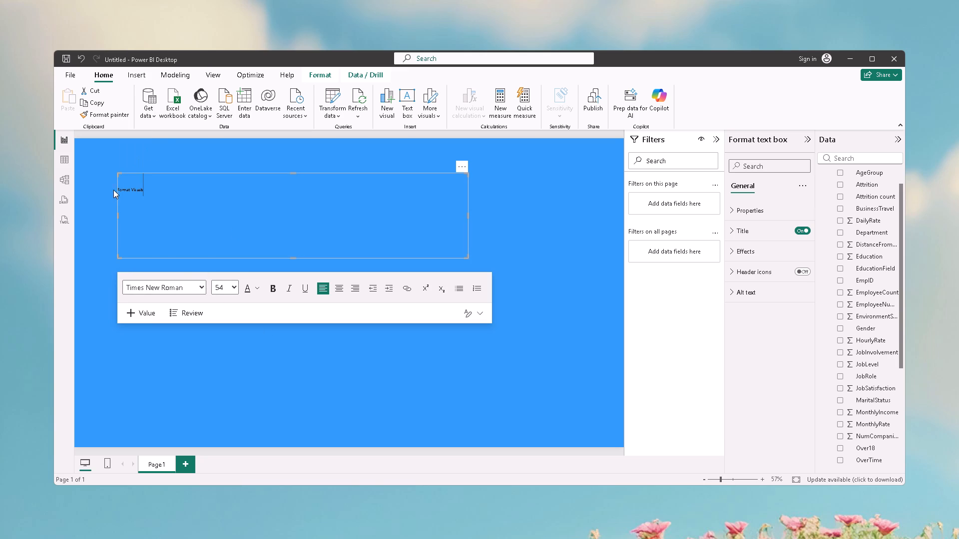
Select the "Format Visuals" text and set its font to Times New Roman at size 32.
drag(118, 186, 156, 190)
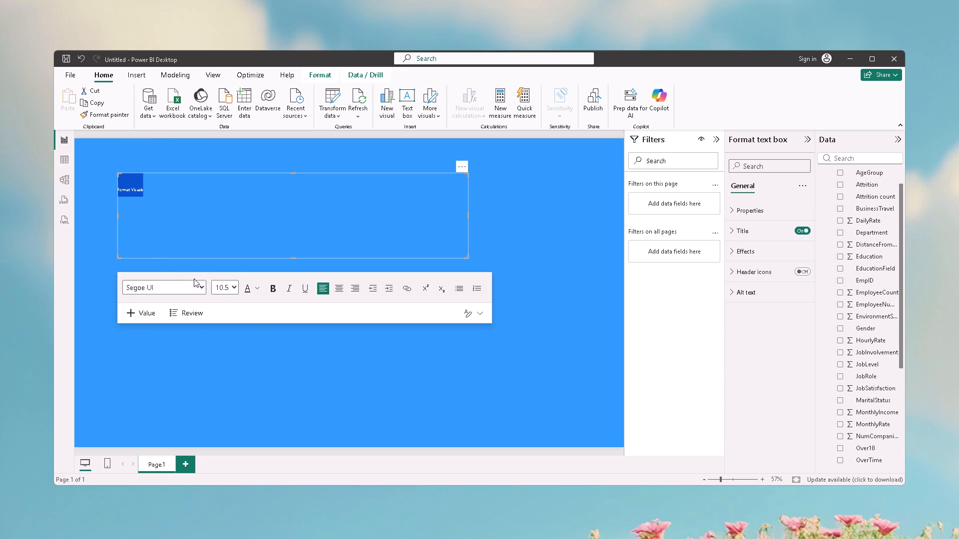
click(202, 284)
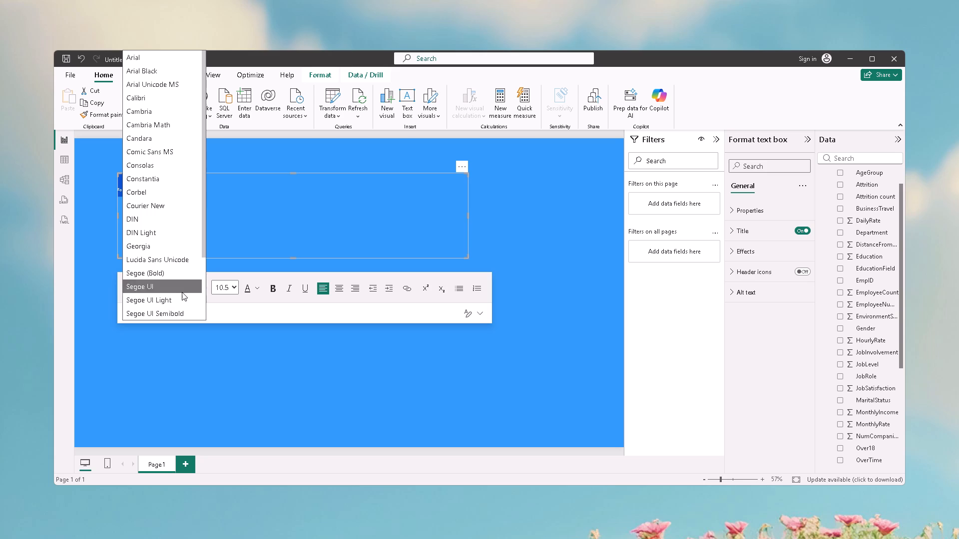
scroll(181, 295, down, 6)
click(174, 272)
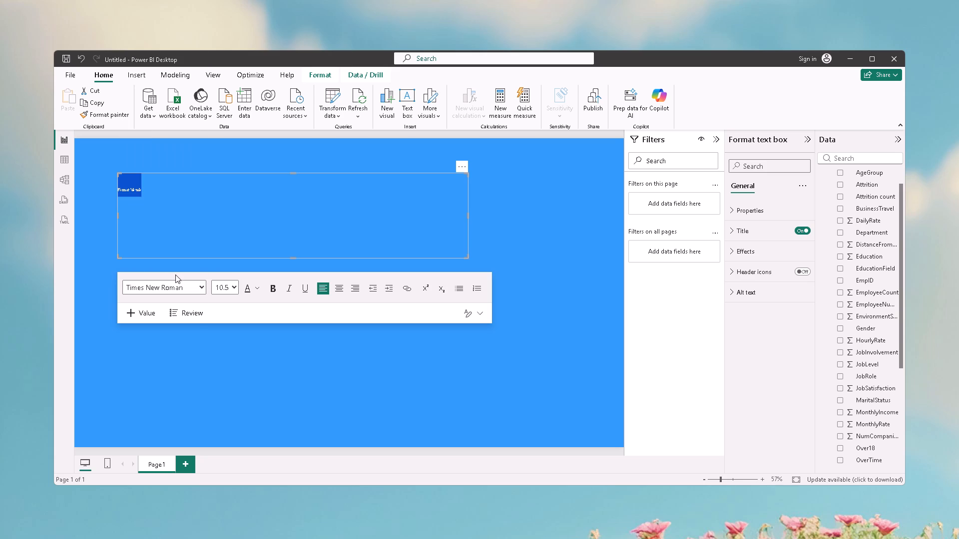
click(234, 286)
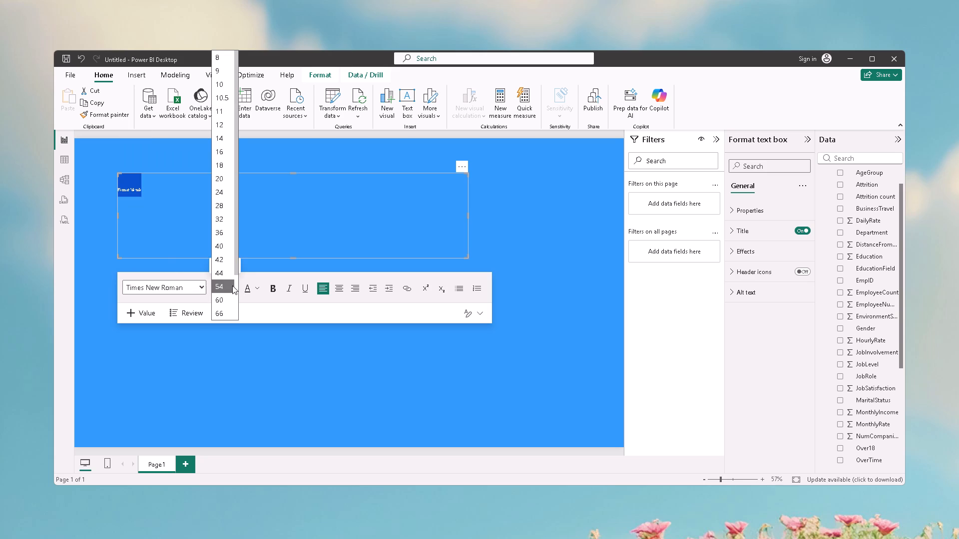
click(224, 224)
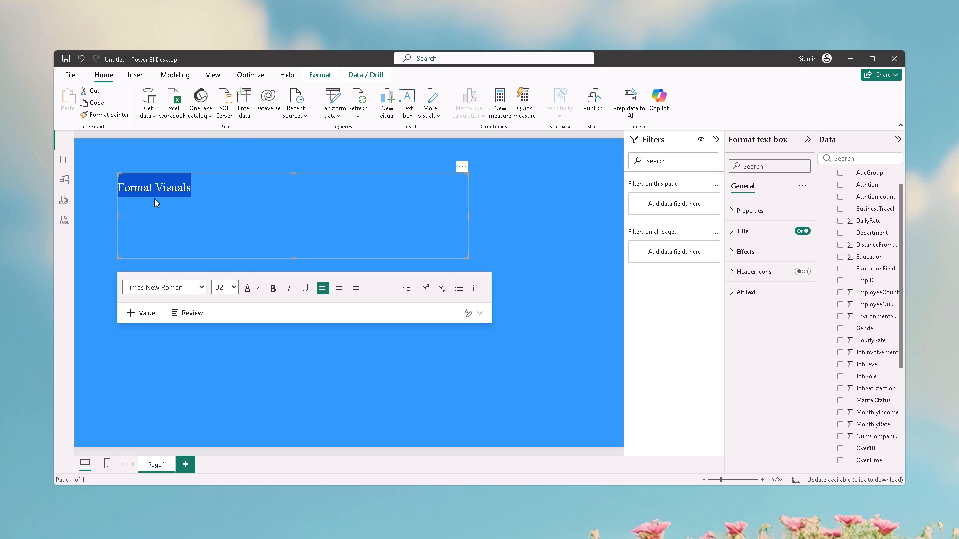
Center the "Format Visuals" text horizontally within its text box.
drag(157, 188, 165, 190)
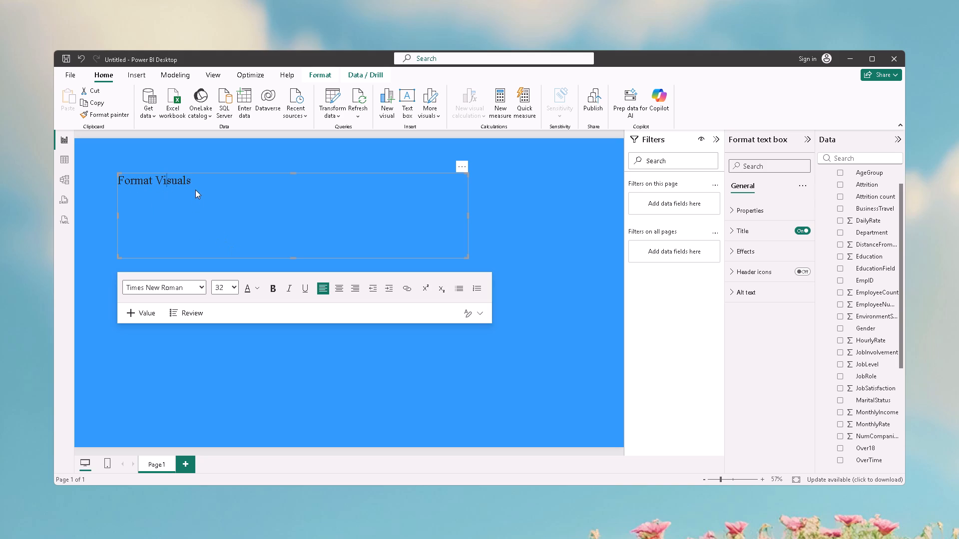
drag(195, 180, 75, 178)
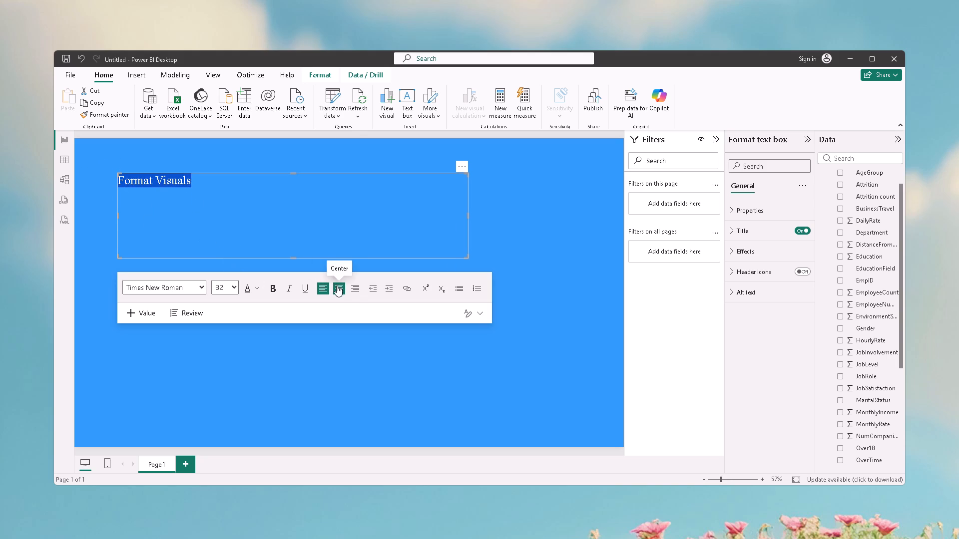
click(337, 285)
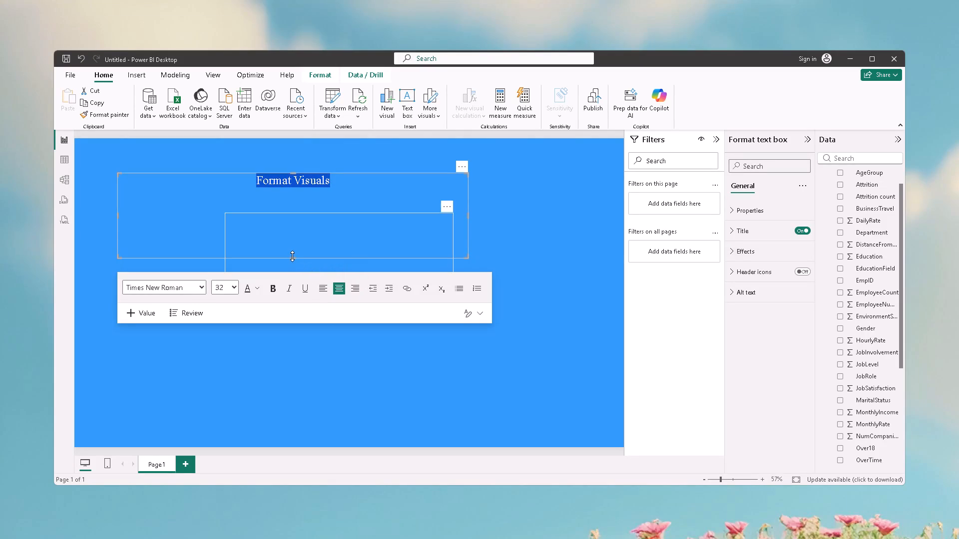
Reduce the "Format Visuals" text box's height to fit its single line of text.
drag(292, 257, 289, 195)
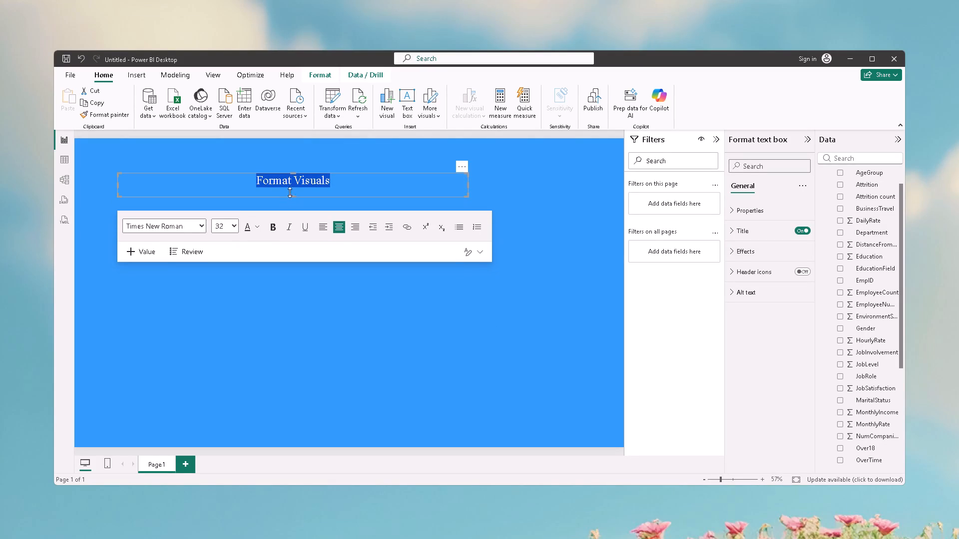
Move the "Format Visuals" text box to the horizontal center of the canvas, slightly above mid-height.
drag(221, 181, 237, 212)
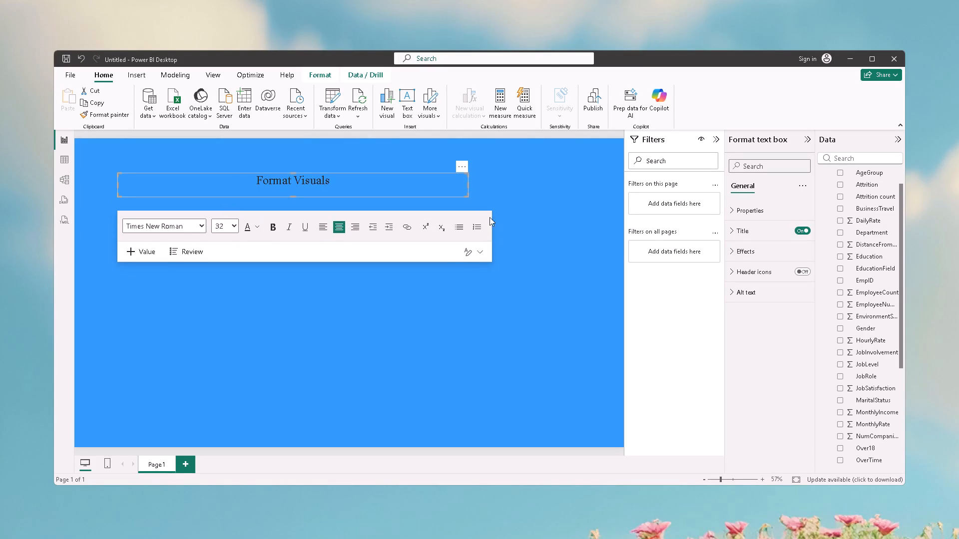
drag(462, 163, 508, 243)
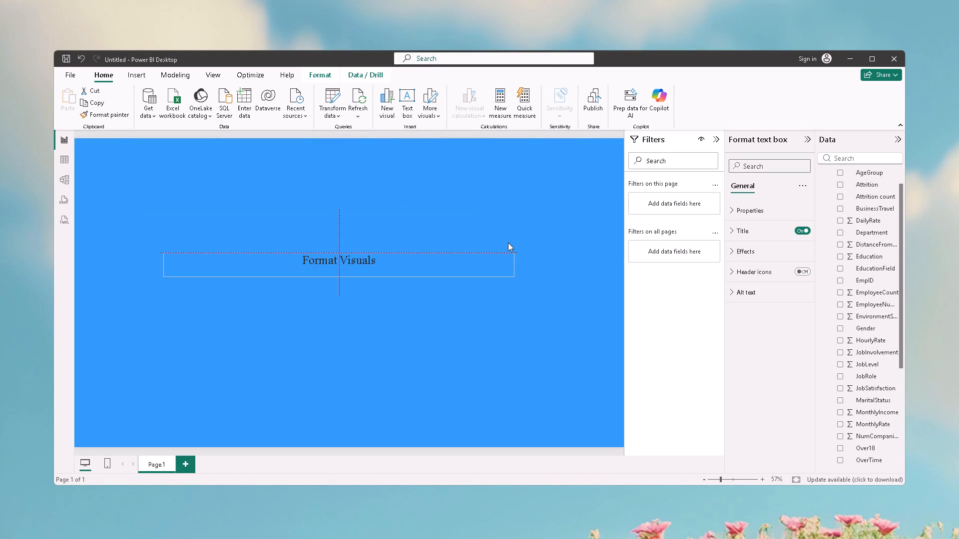
drag(508, 243, 521, 254)
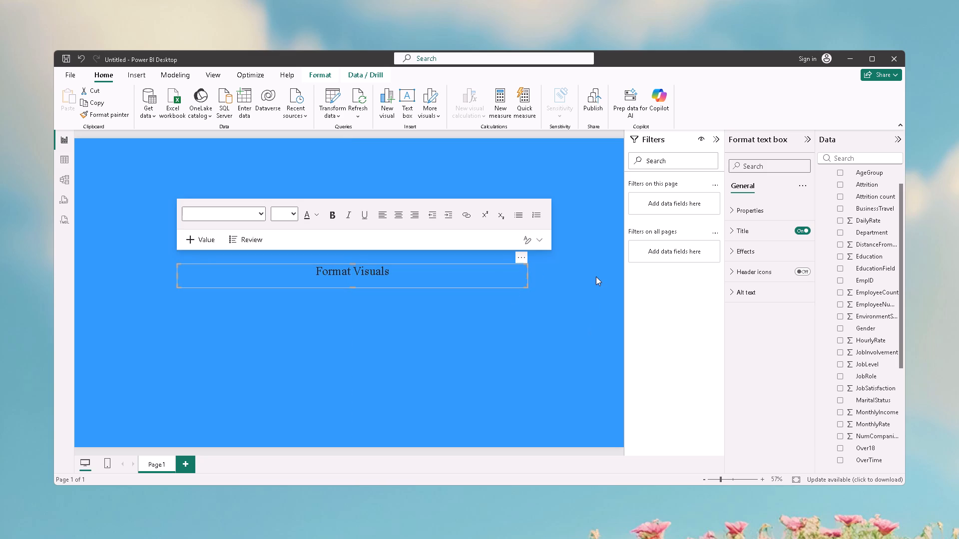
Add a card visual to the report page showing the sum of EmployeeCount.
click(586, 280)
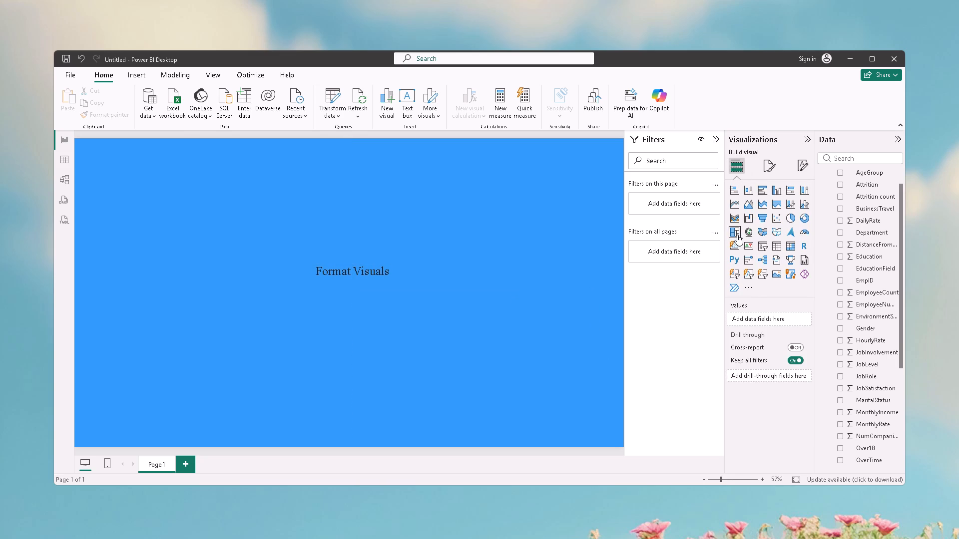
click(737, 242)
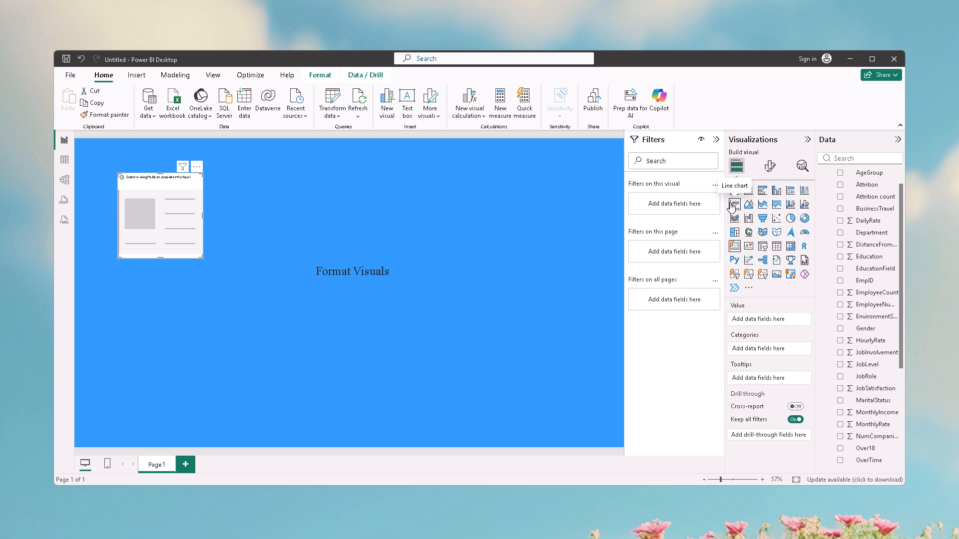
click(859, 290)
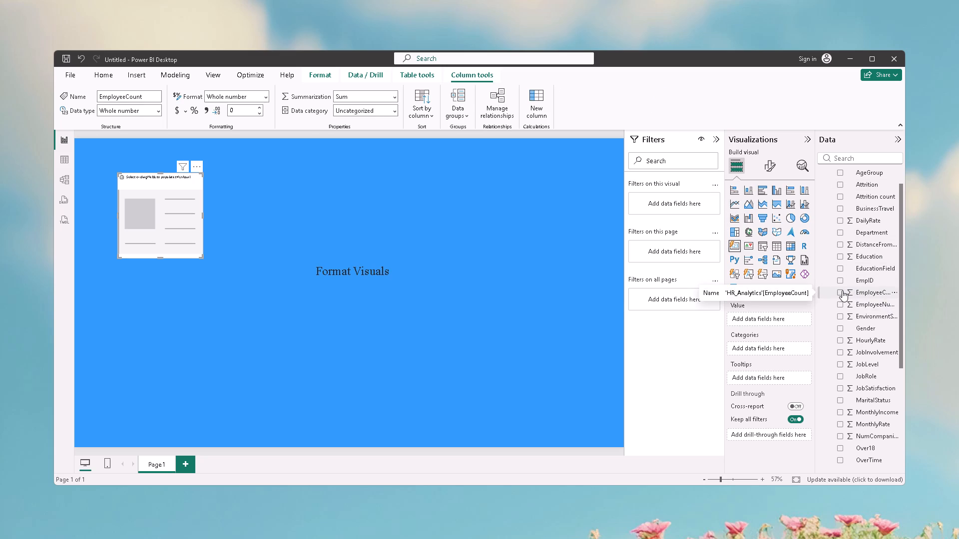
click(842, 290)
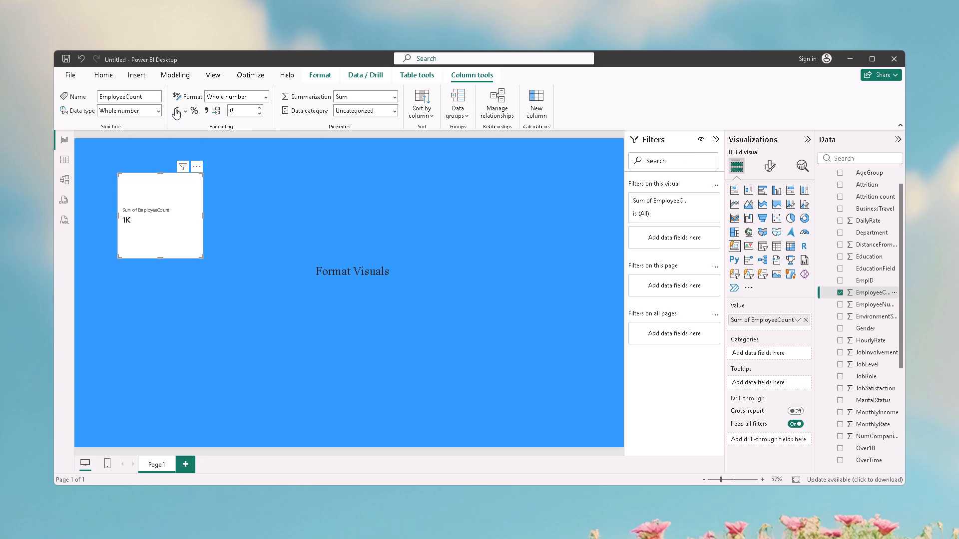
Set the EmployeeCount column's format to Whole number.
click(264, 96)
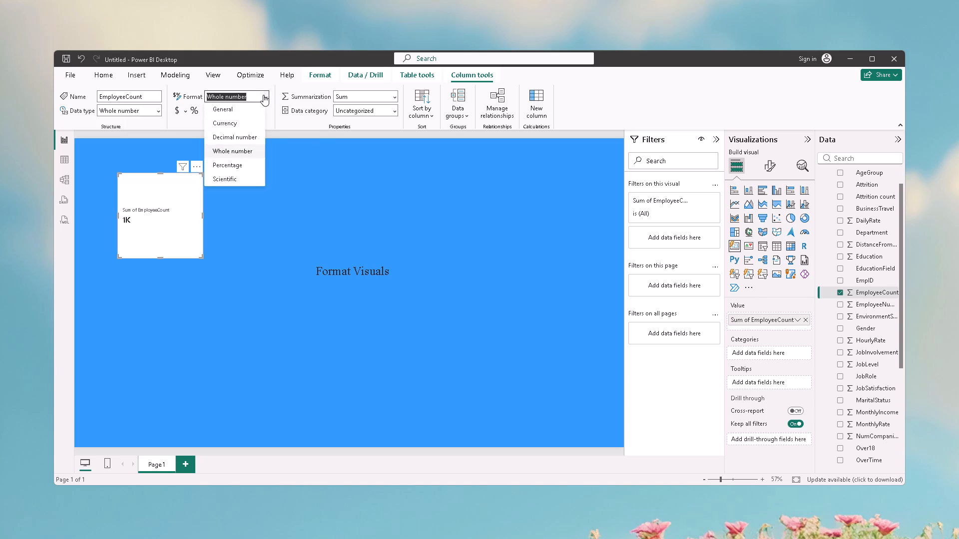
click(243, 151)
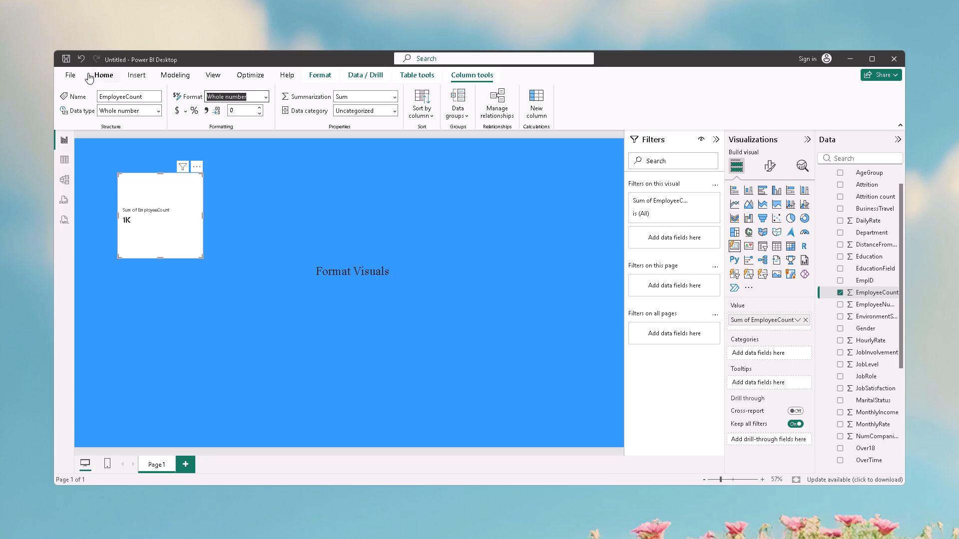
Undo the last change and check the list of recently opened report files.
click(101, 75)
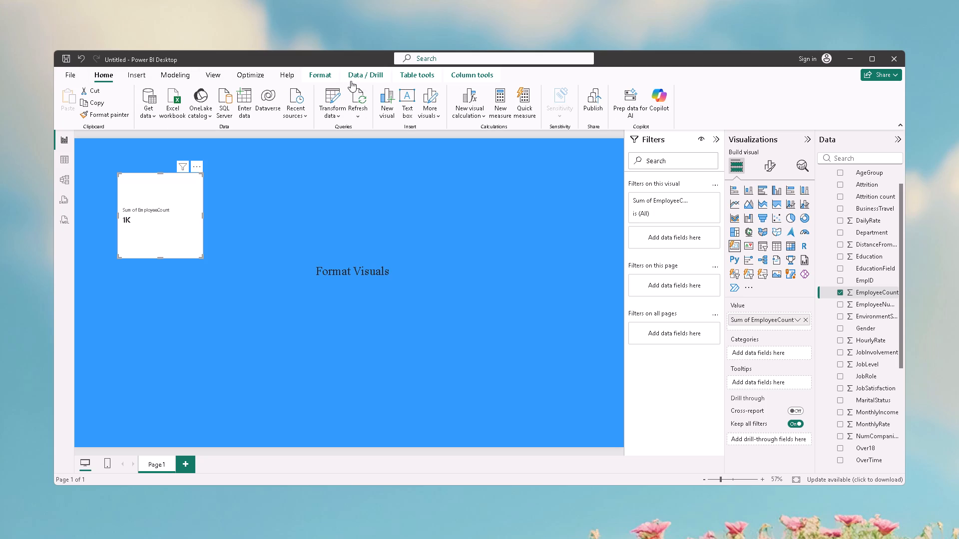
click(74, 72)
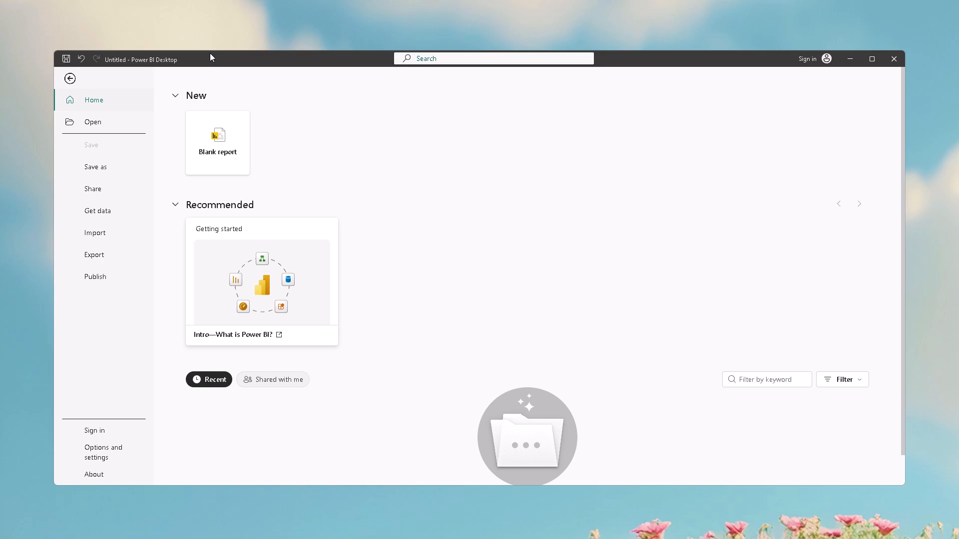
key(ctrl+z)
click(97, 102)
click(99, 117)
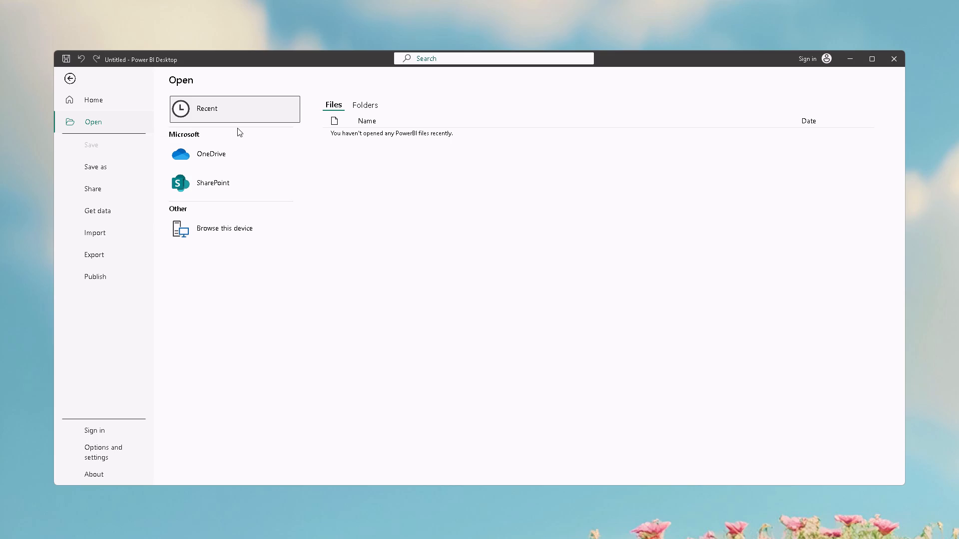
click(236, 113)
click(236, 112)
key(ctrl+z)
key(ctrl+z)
Close the current untitled report.
click(899, 57)
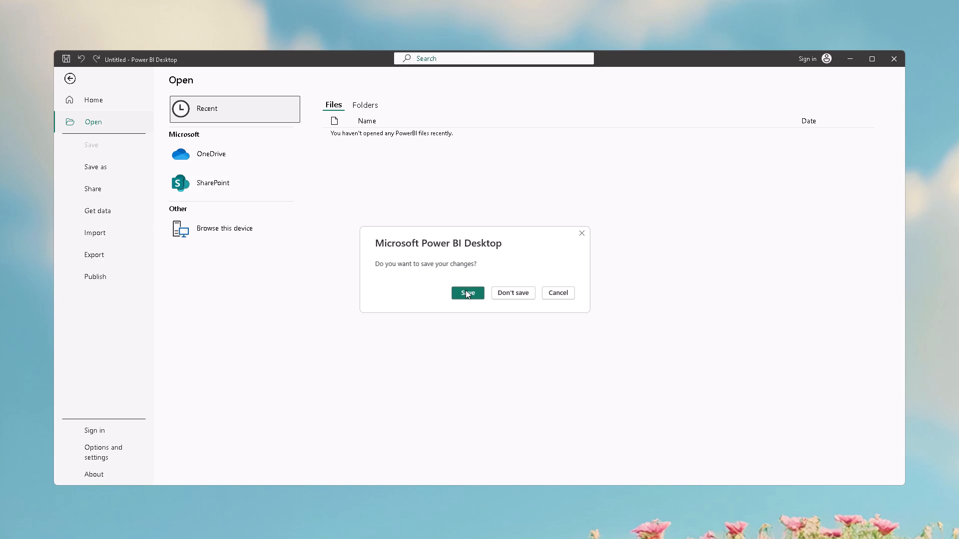
Discard the unsaved changes to the untitled report while closing it.
click(499, 291)
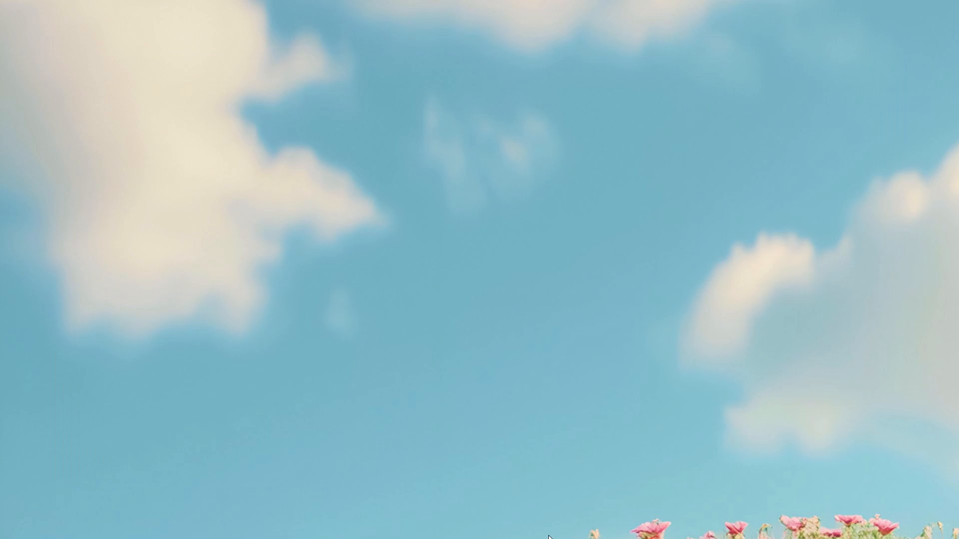
Relaunch Power BI Desktop and create a new blank report.
scroll(527, 538, down, 2)
click(445, 516)
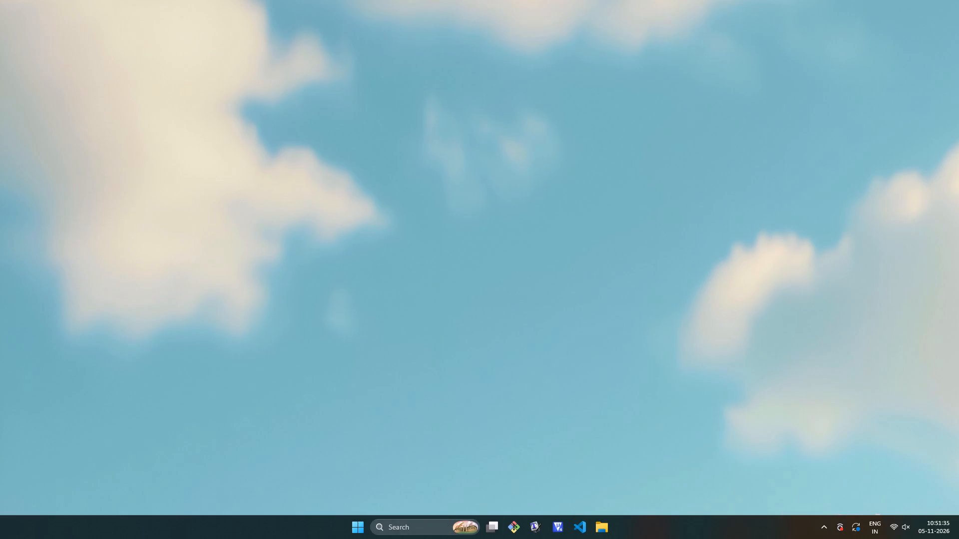
click(437, 521)
click(422, 194)
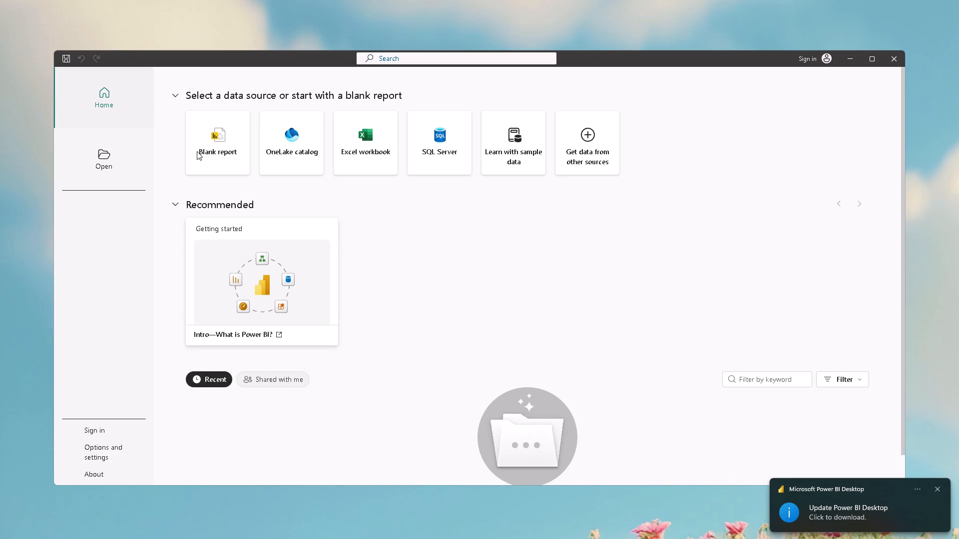
click(203, 148)
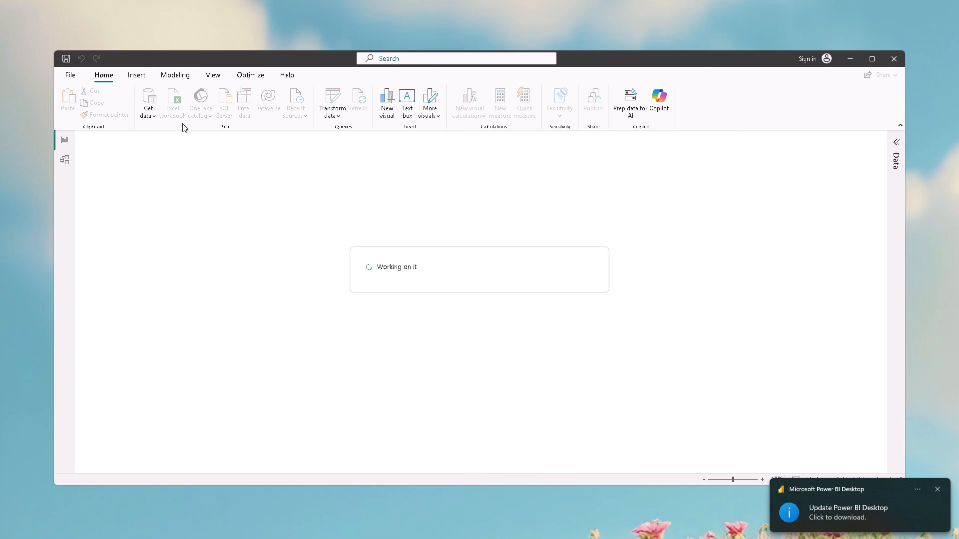
Import the HR_Analytics CSV file from Downloads into the new report and open it in Power Query for transformation.
click(149, 117)
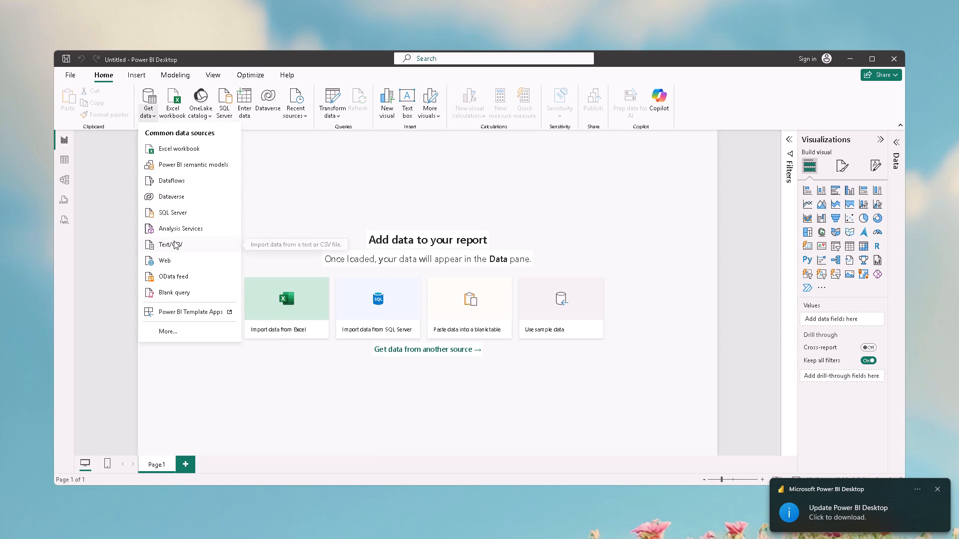
click(174, 241)
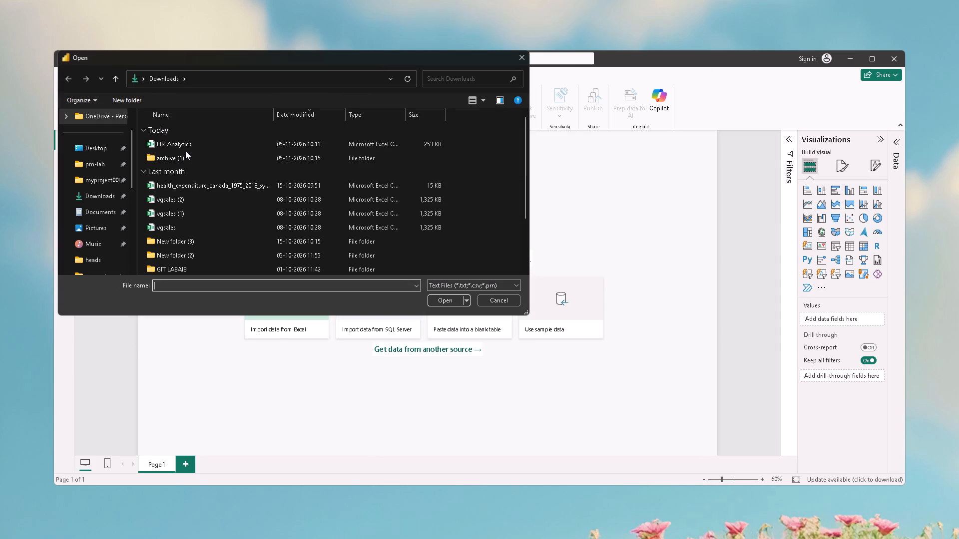
drag(184, 142, 191, 145)
click(447, 302)
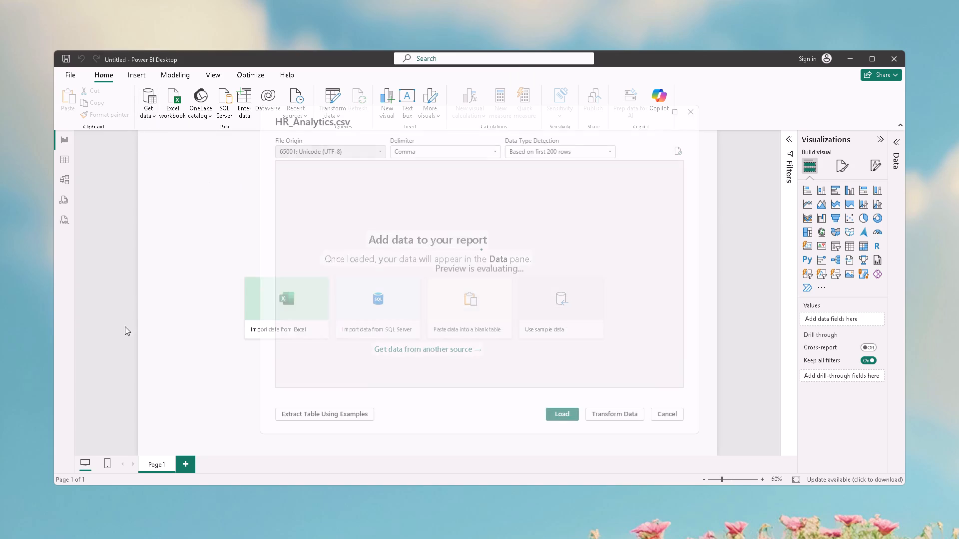
click(623, 414)
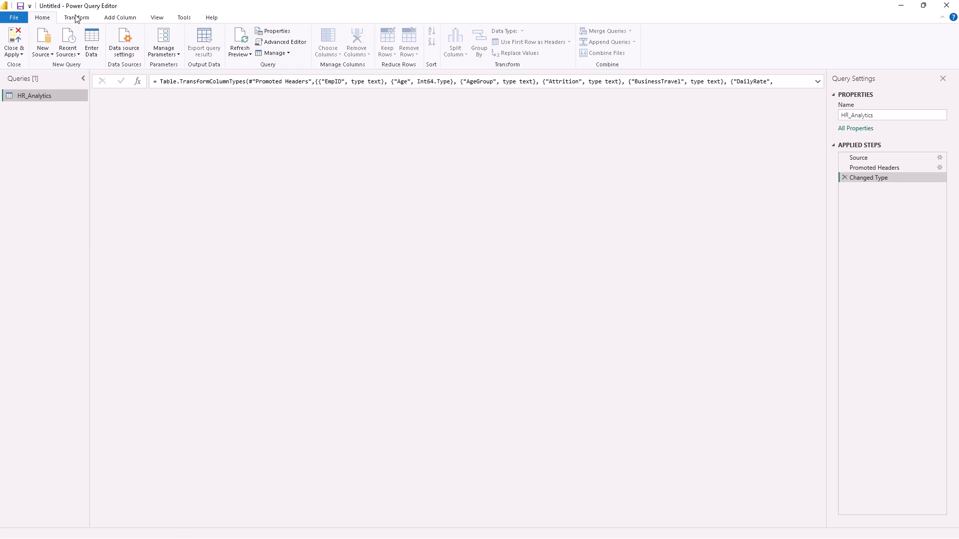
Start a conditional column in the HR_Analytics query and name it "Attrision Count".
click(110, 16)
click(150, 29)
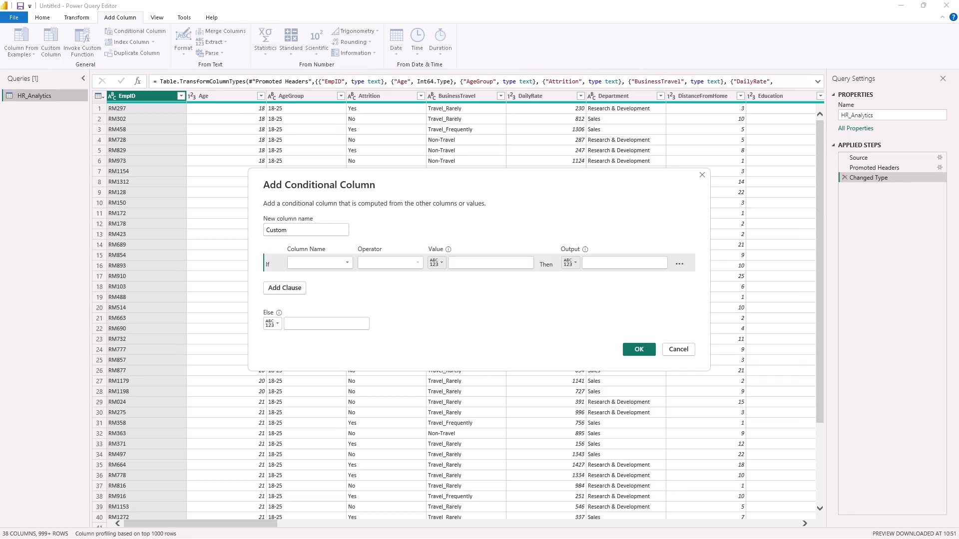
click(304, 225)
key(shift+BackSpace)
key(shift+BackSpace)
key(shift+BackSpace)
key(shift+BackSpace)
key(shift+BackSpace)
key(shift+BackSpace)
key(shift+BackSpace)
key(shift+BackSpace)
key(shift+BackSpace)
key(shift+BackSpace)
key(shift+BackSpace)
key(shift+BackSpace)
key(shift+BackSpace)
key(shift+BackSpace)
text(Attrisio)
key(n)
key(space)
text(Count)
Create the column with the rule: if Attrition equals "Yes" then 1, else 0.
click(341, 261)
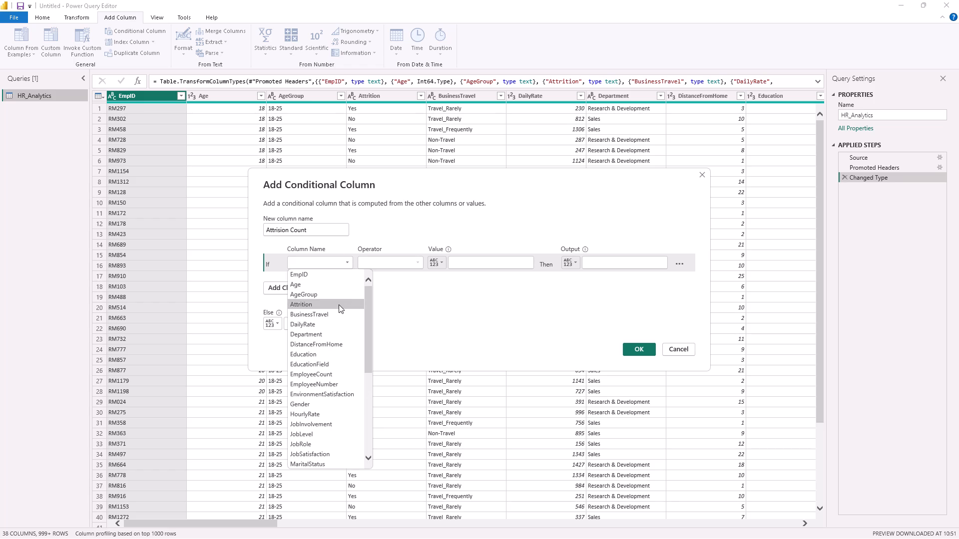
click(339, 304)
click(510, 263)
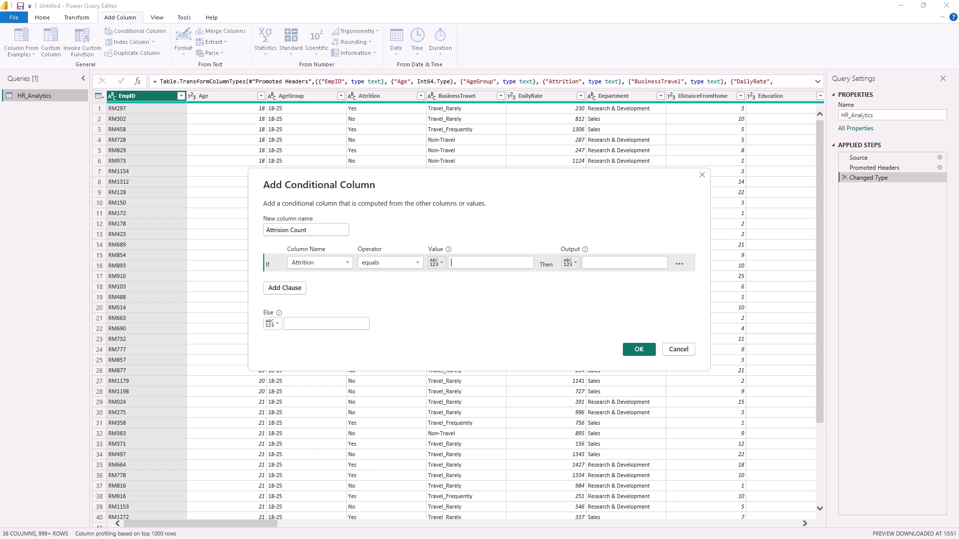
text(YE)
key(BackSpace)
key(s)
key(BackSpace)
text(es)
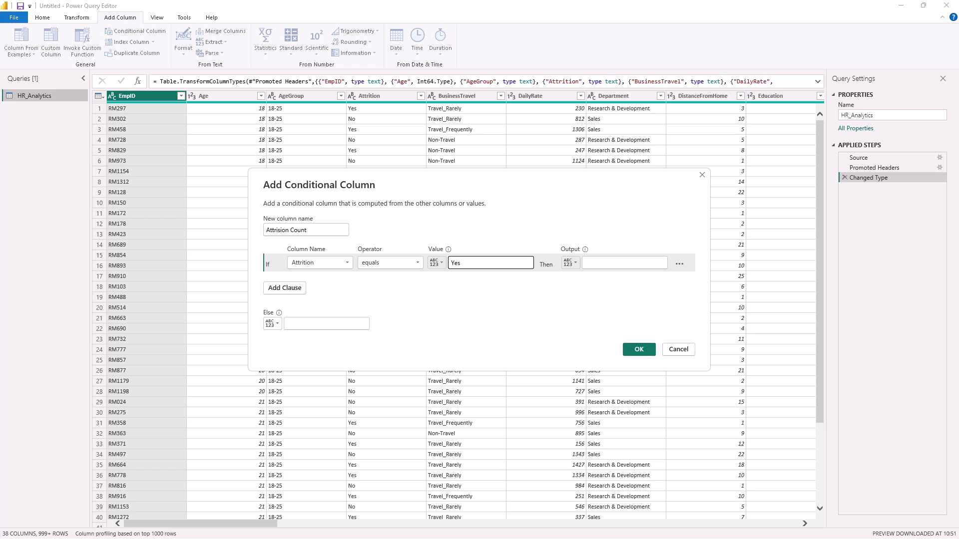
click(627, 262)
key(1)
click(347, 318)
key(0)
click(636, 345)
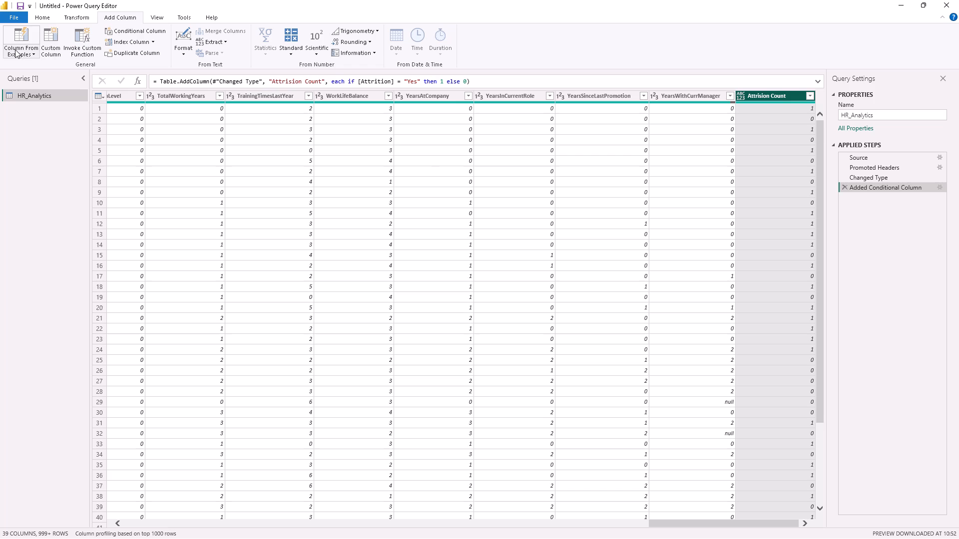
Close Power Query and apply the HR_Analytics changes to the report.
click(36, 17)
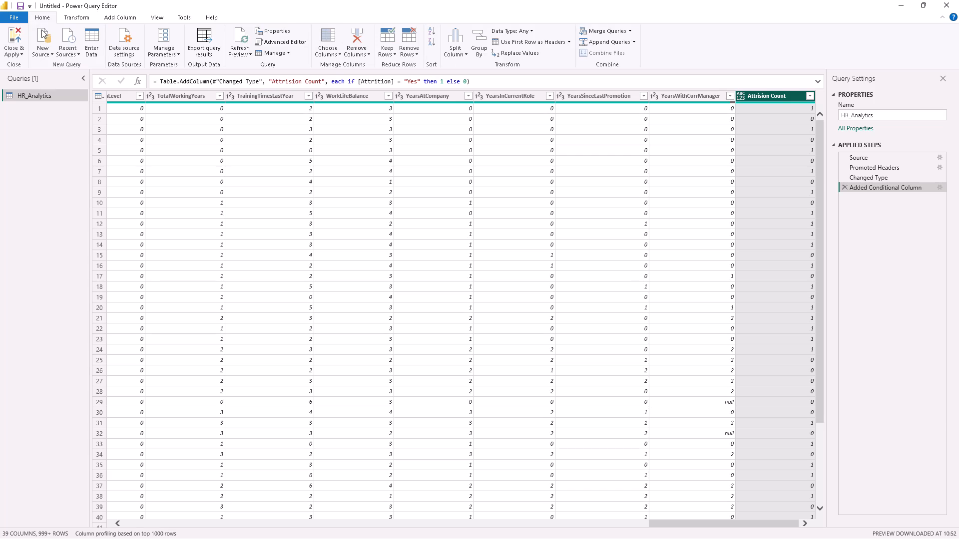
click(22, 53)
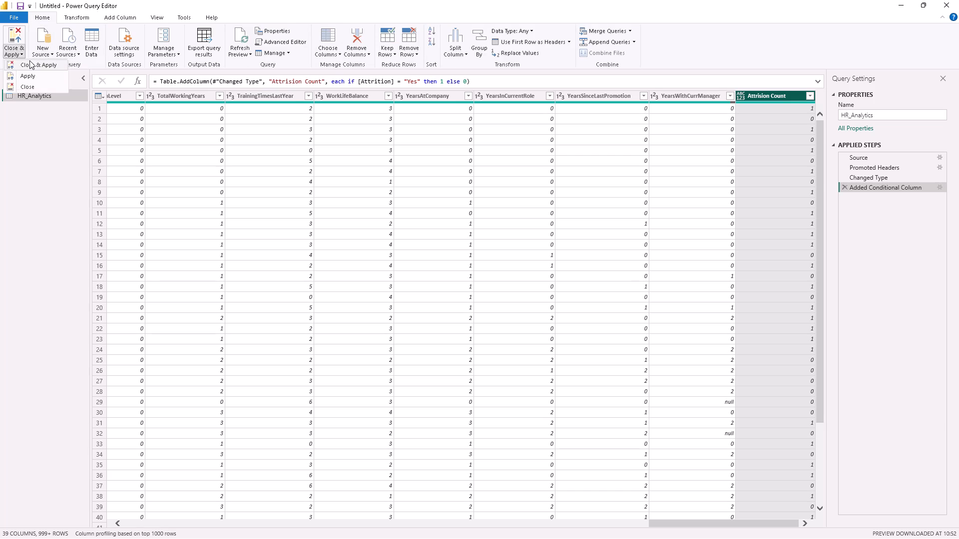
click(32, 64)
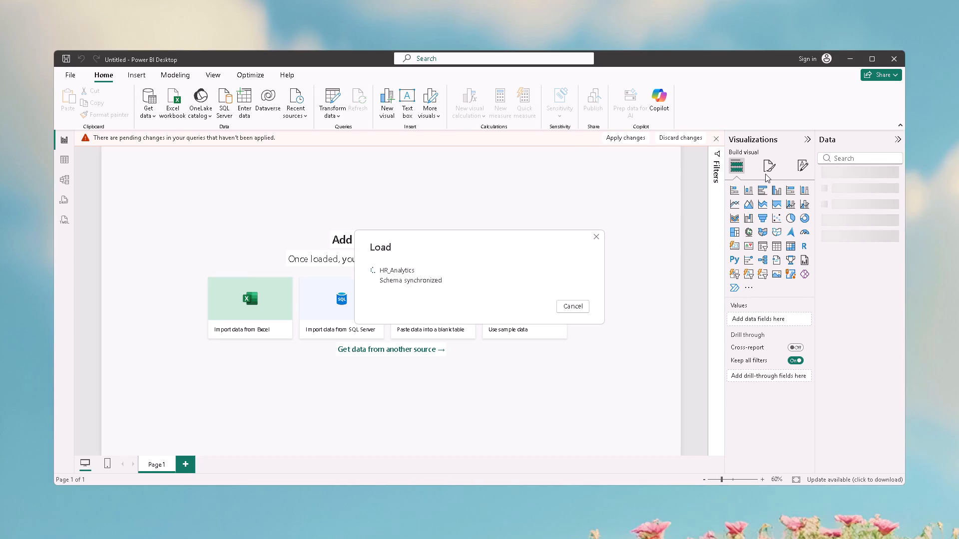
Set the report page's canvas background colour to the light blue from the recent colours.
click(764, 169)
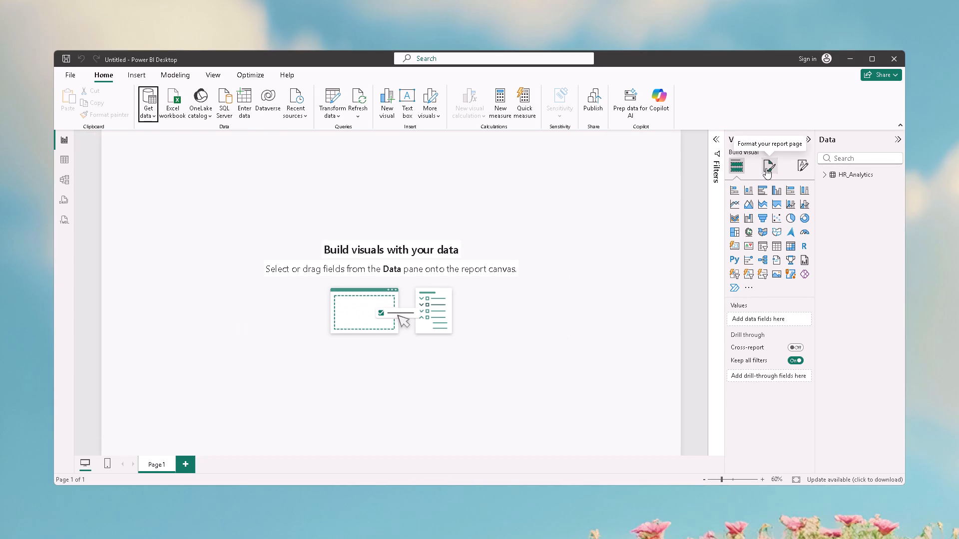
click(766, 168)
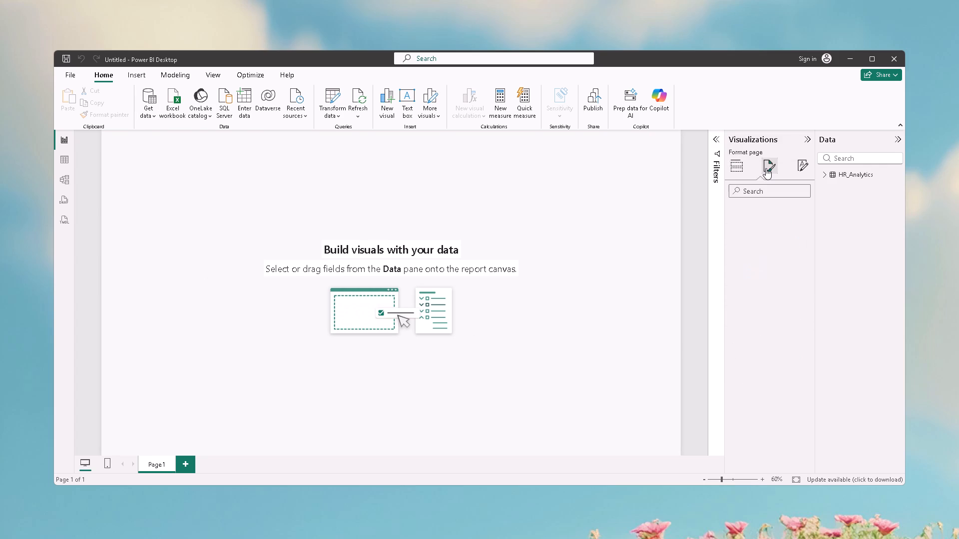
click(776, 236)
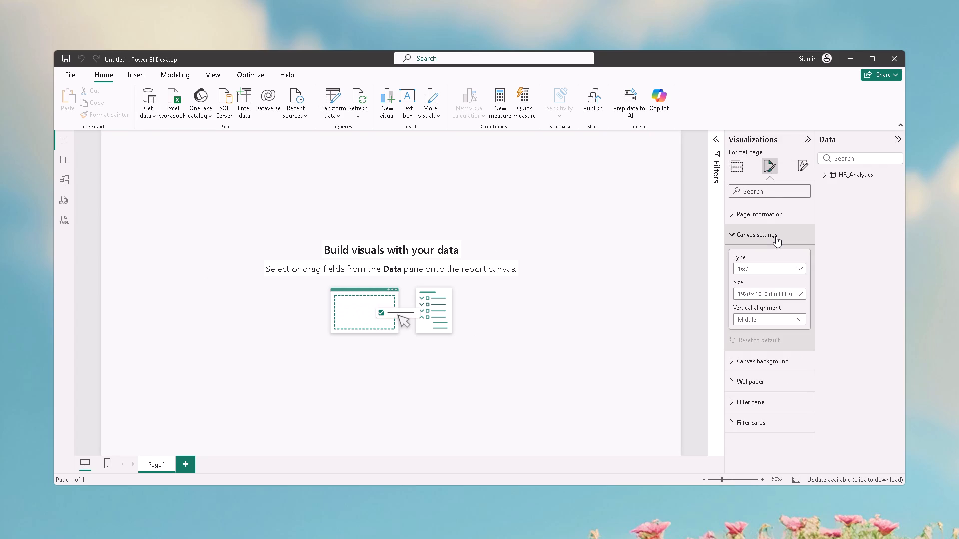
click(783, 354)
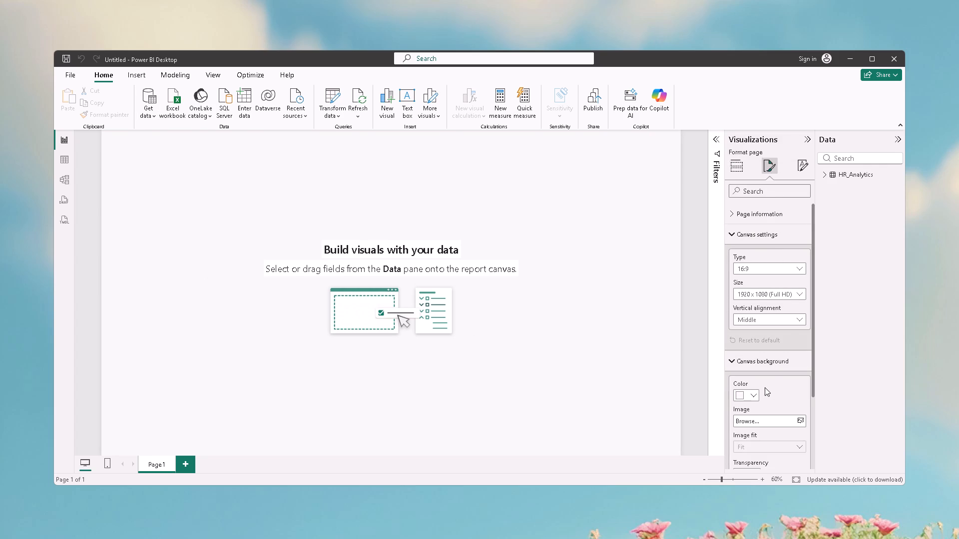
click(754, 391)
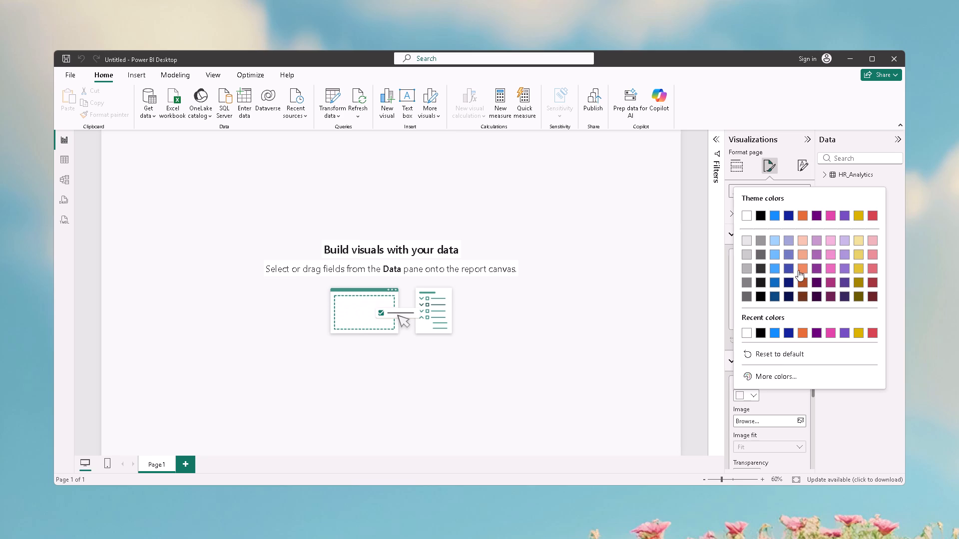
click(774, 330)
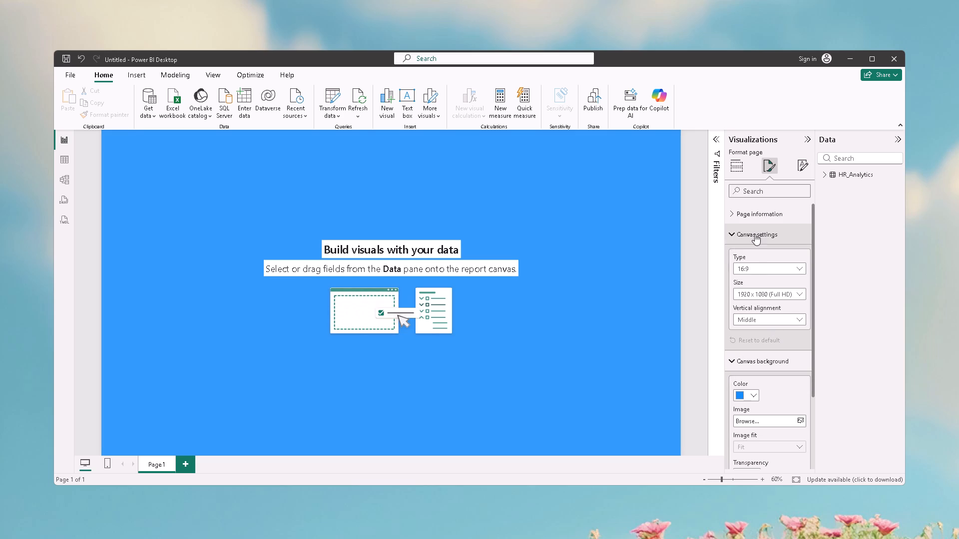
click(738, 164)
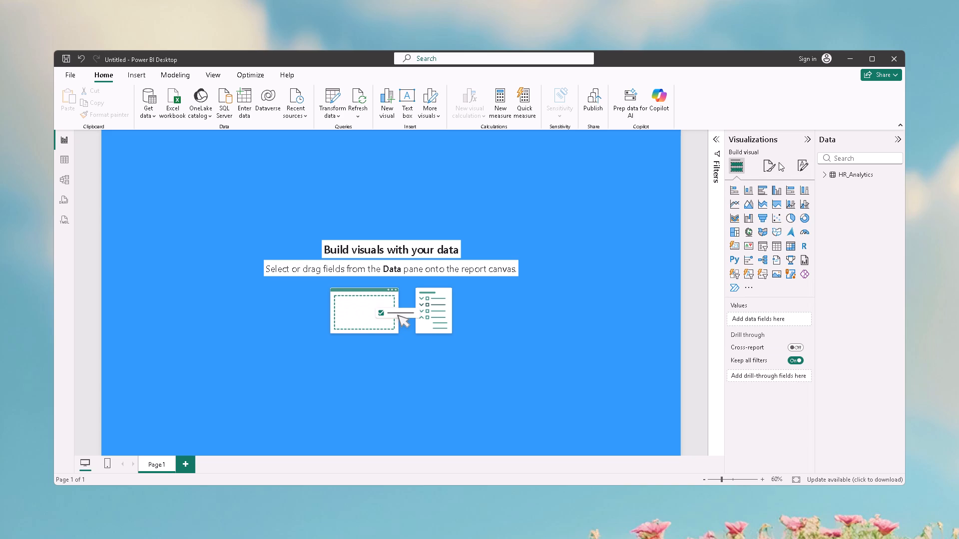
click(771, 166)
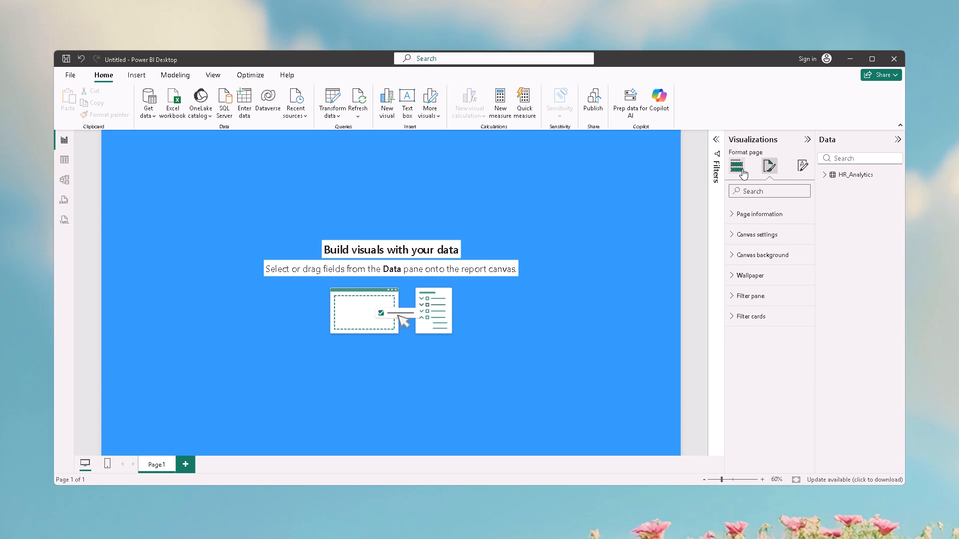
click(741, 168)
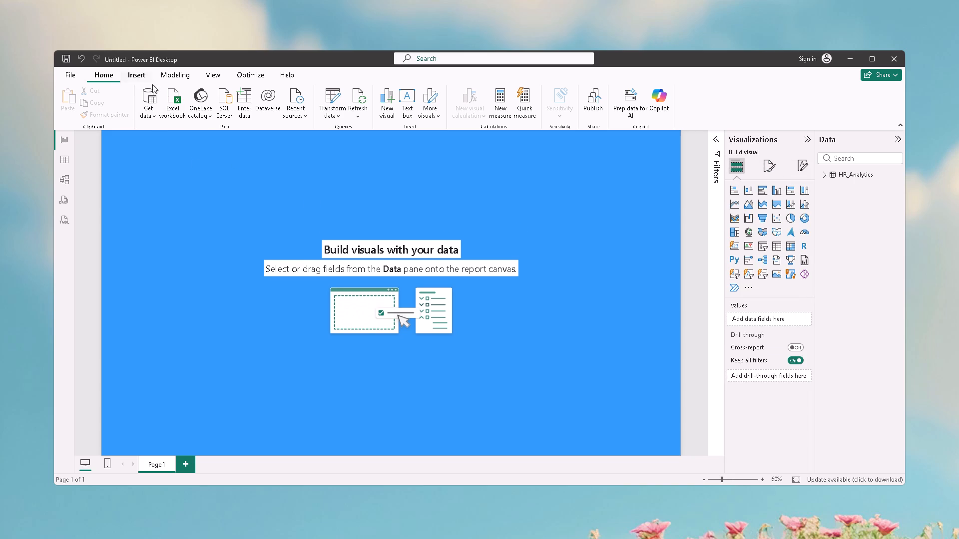
Insert a text box on the page and turn on its title.
click(404, 115)
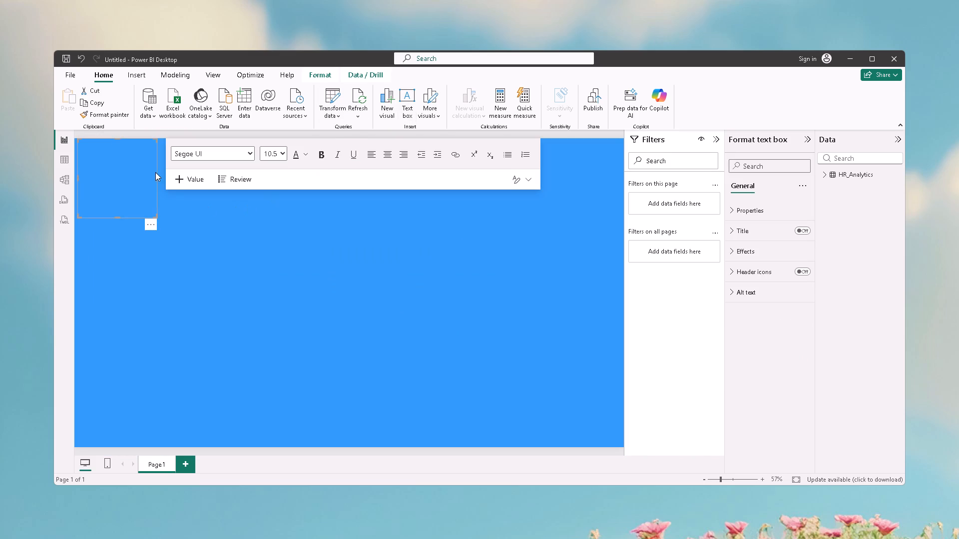
drag(155, 172, 336, 213)
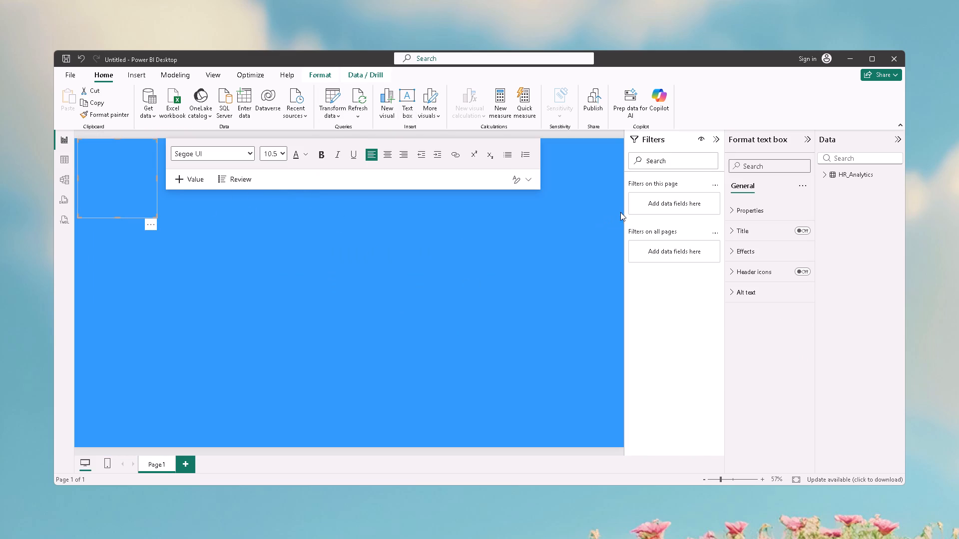
click(767, 231)
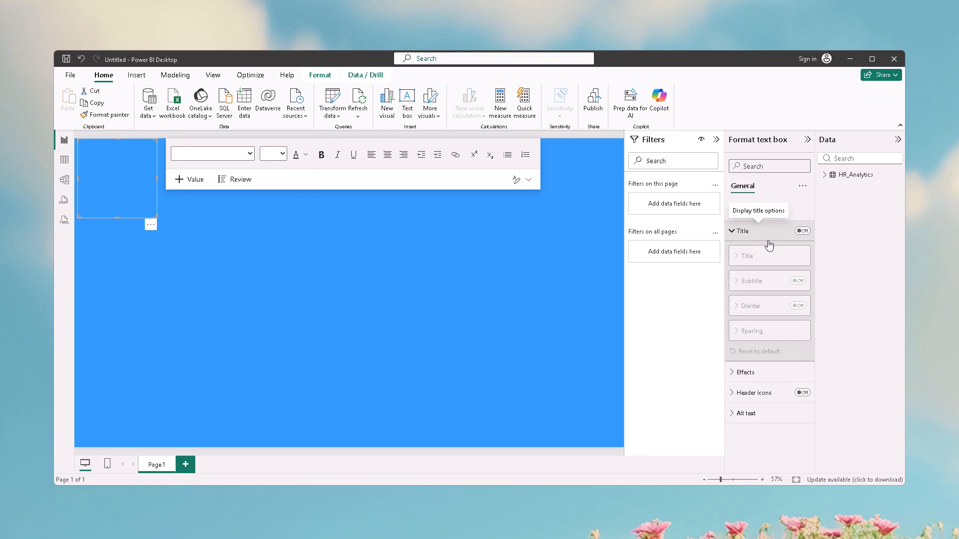
click(799, 230)
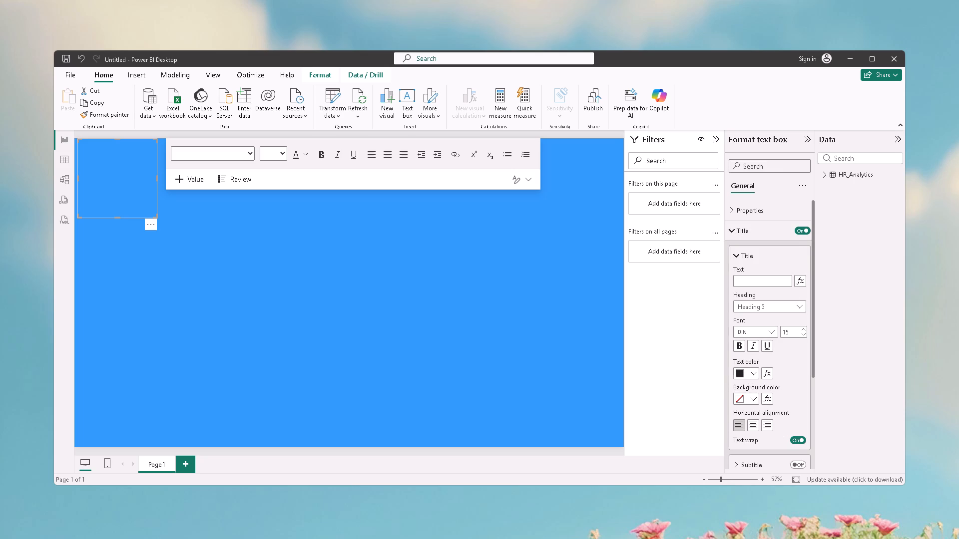
scroll(779, 353, down, 3)
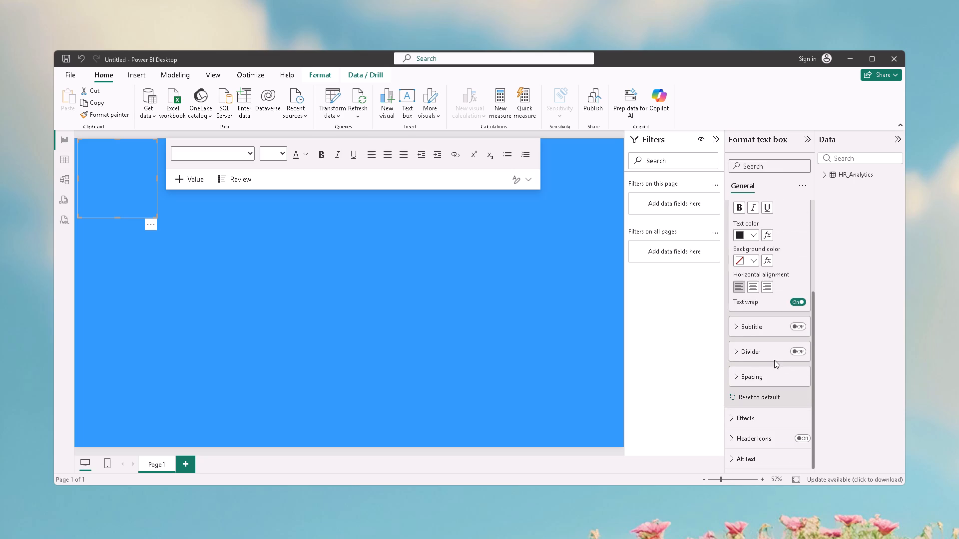
scroll(774, 360, down, 1)
scroll(772, 355, up, 2)
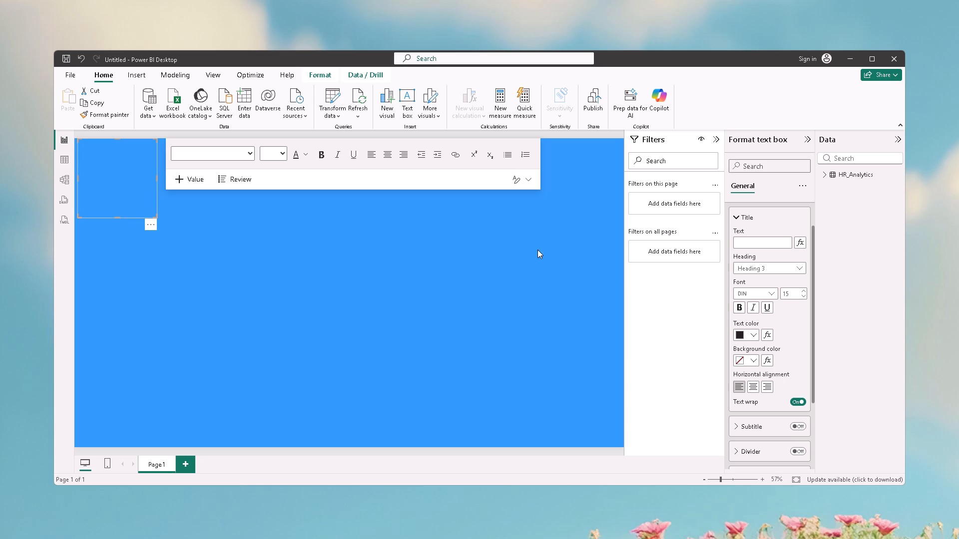
Move the text box to the middle of the page and widen it to about three times its width.
drag(129, 175, 202, 232)
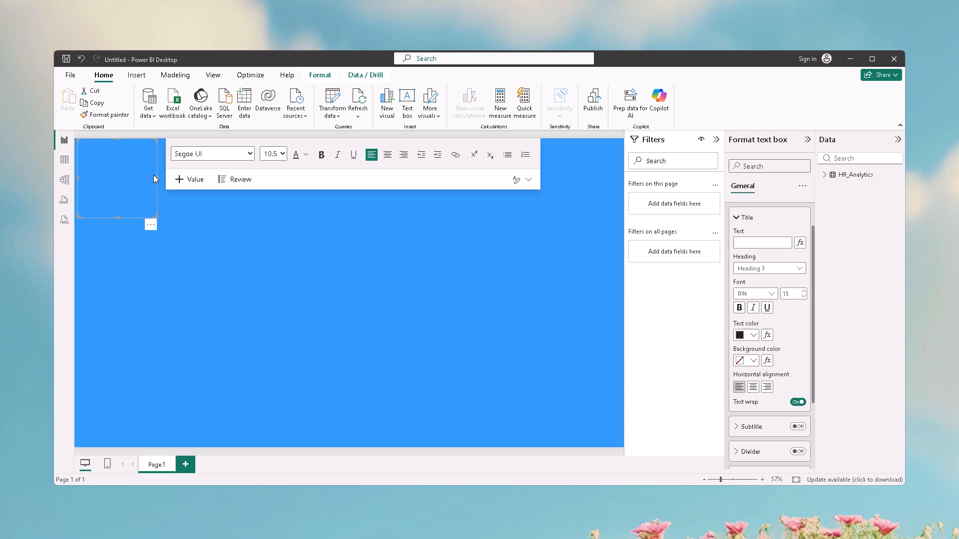
drag(150, 217, 307, 326)
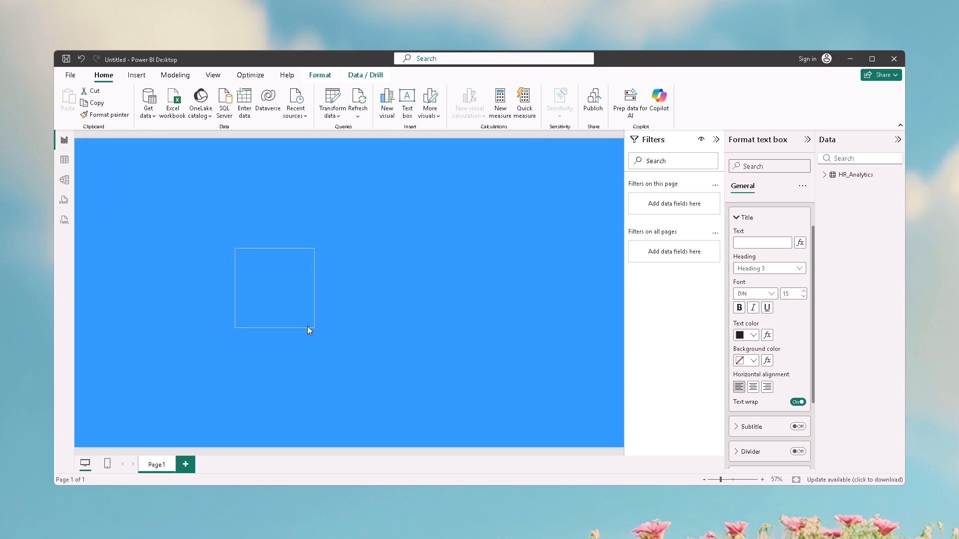
drag(307, 326, 326, 321)
drag(333, 276, 429, 301)
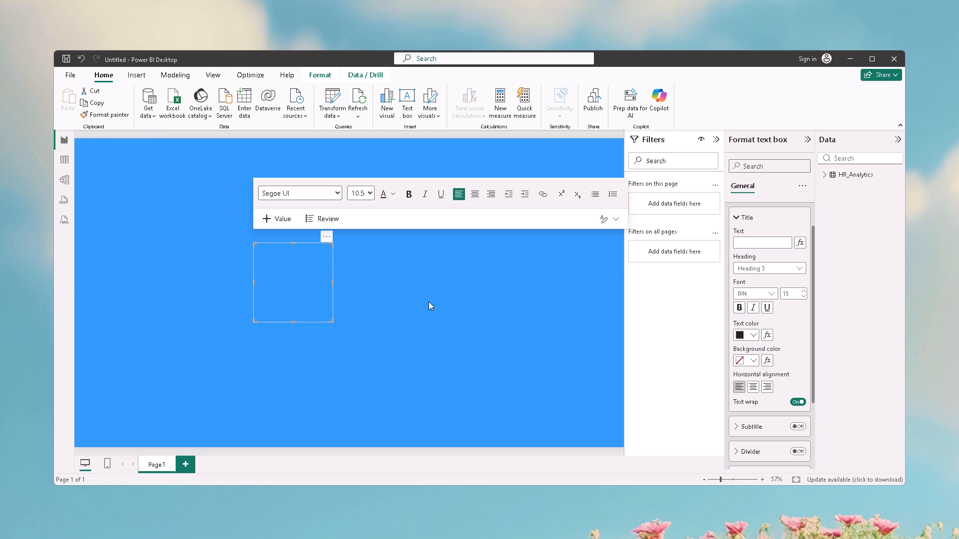
drag(429, 301, 415, 303)
drag(332, 281, 488, 313)
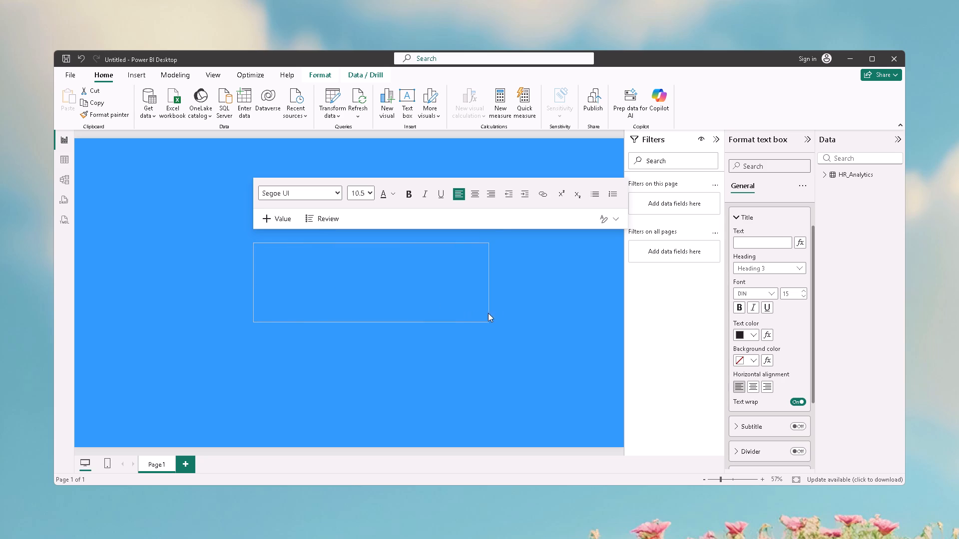
drag(488, 313, 496, 314)
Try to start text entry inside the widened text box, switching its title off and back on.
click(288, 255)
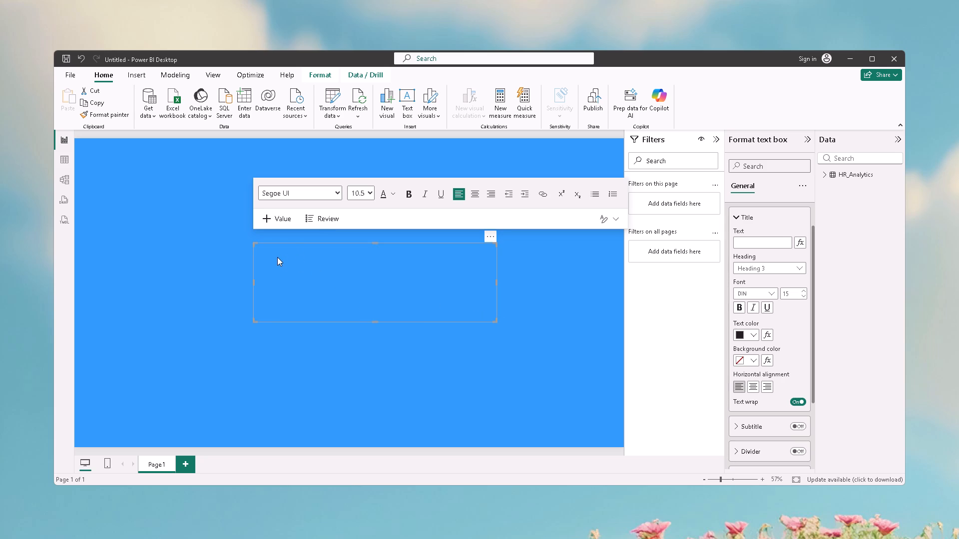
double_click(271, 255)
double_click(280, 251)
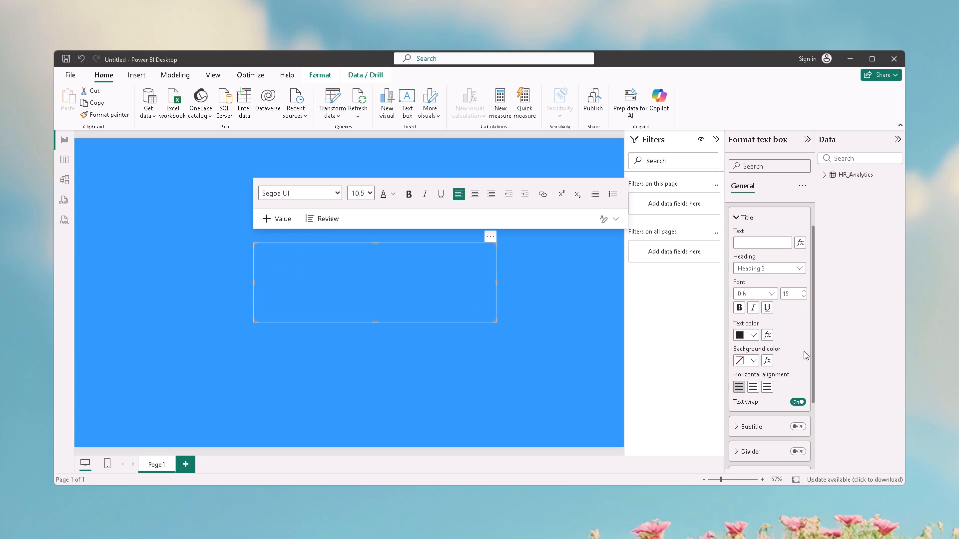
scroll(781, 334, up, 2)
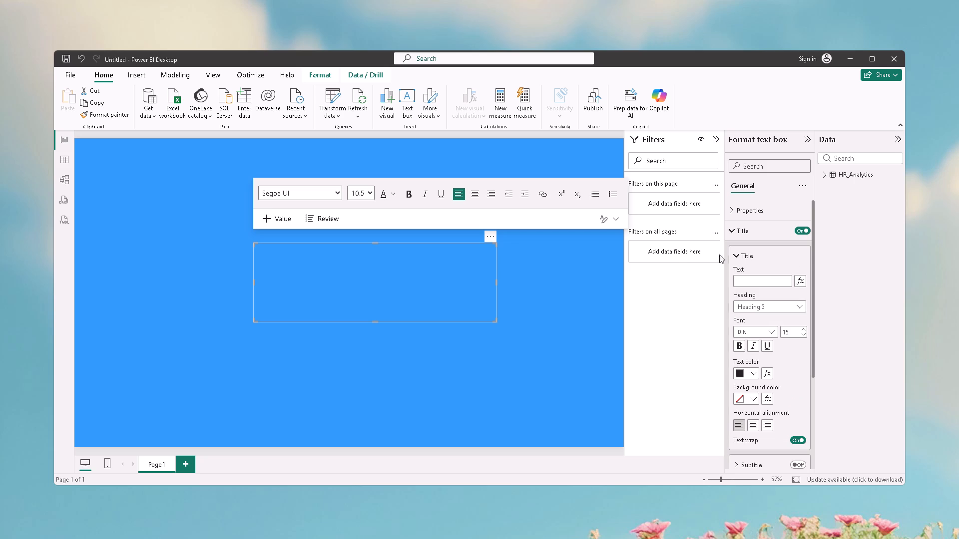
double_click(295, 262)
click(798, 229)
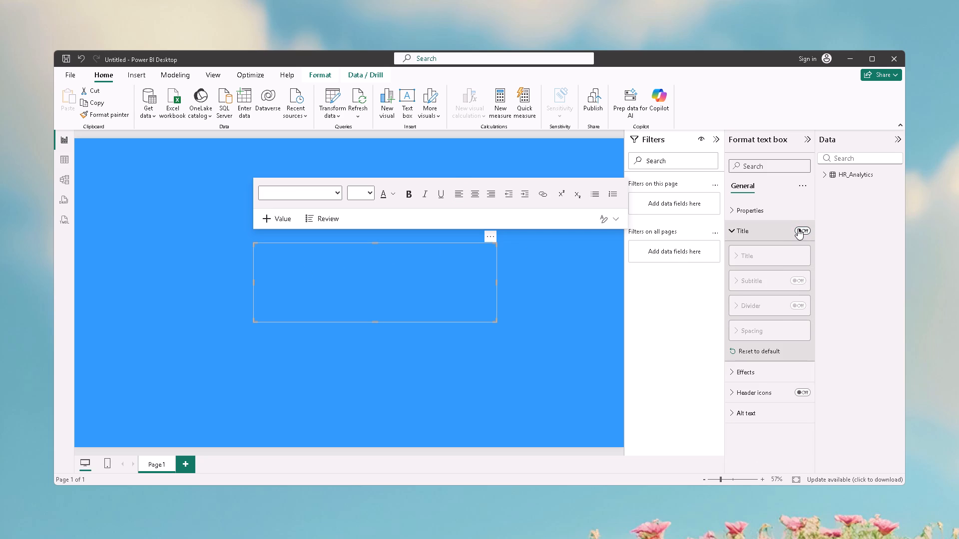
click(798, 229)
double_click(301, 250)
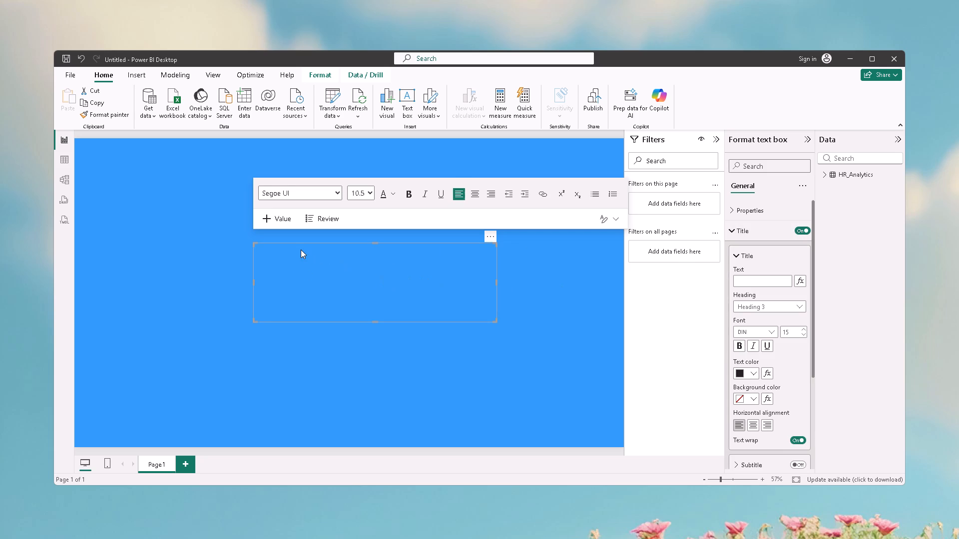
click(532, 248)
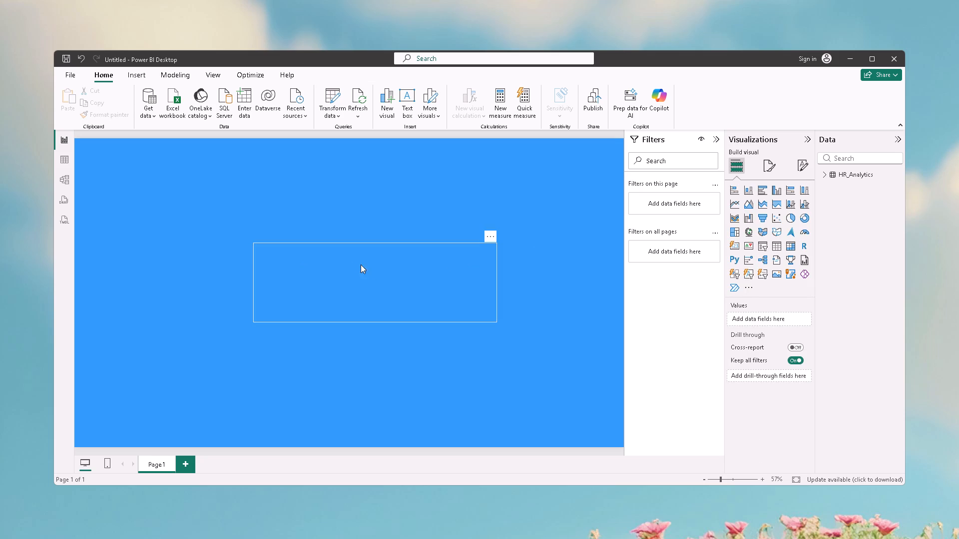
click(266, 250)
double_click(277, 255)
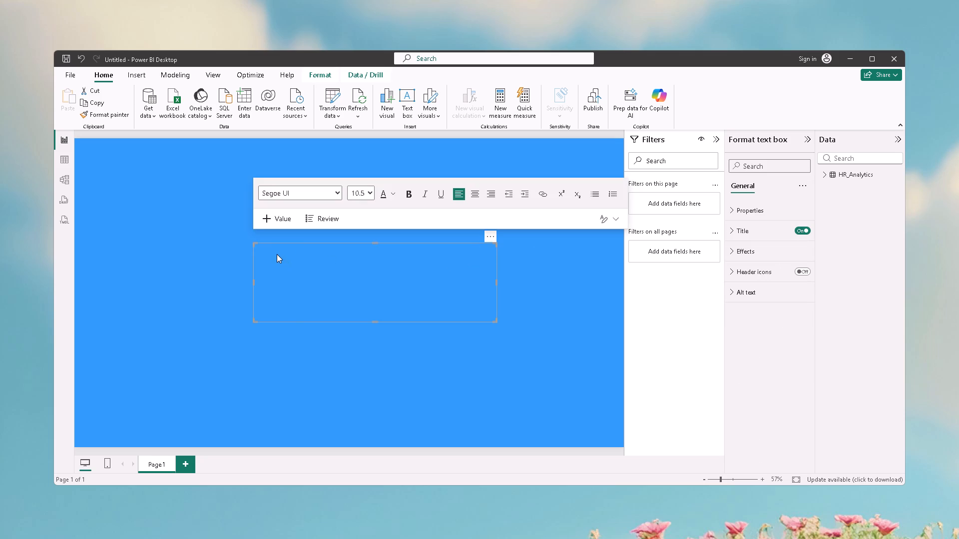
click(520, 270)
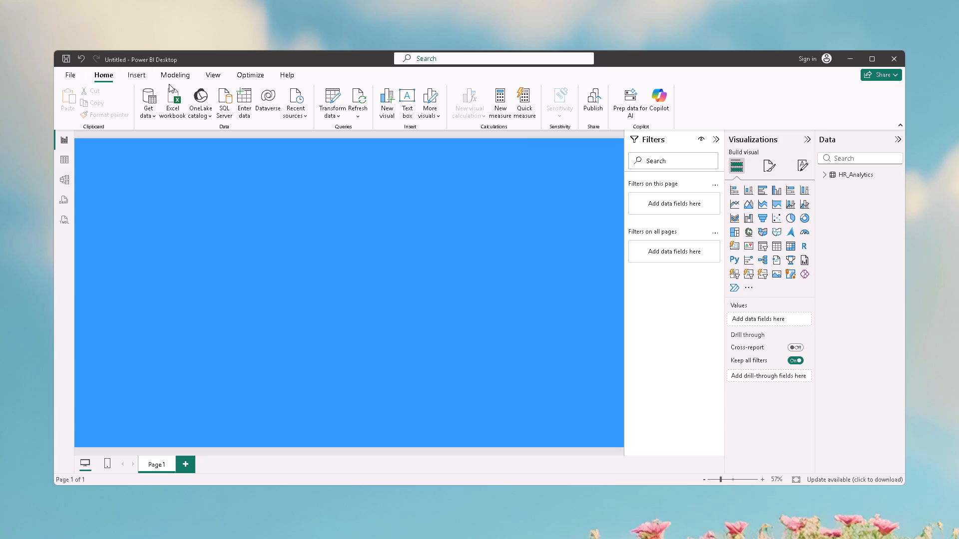
Insert a new text box on the report page and turn on its title.
click(407, 112)
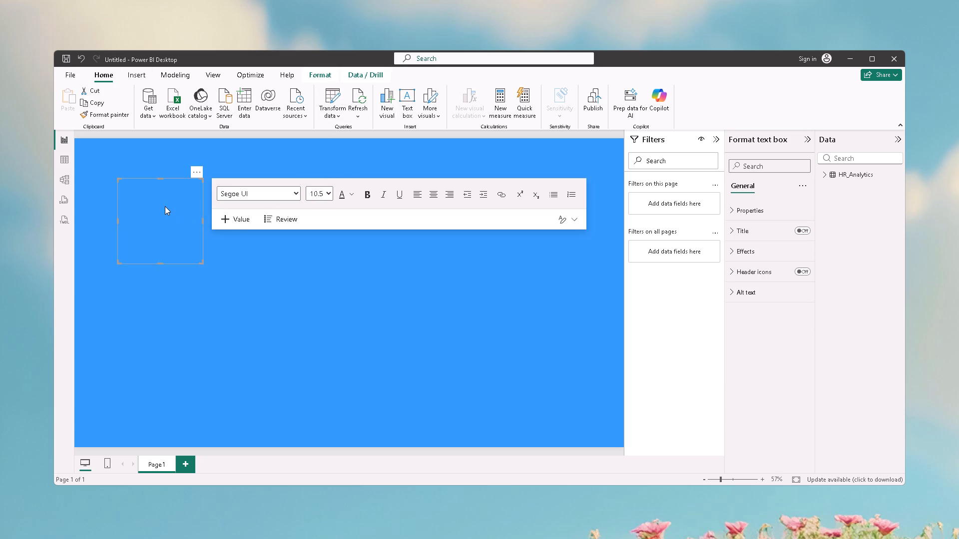
click(164, 206)
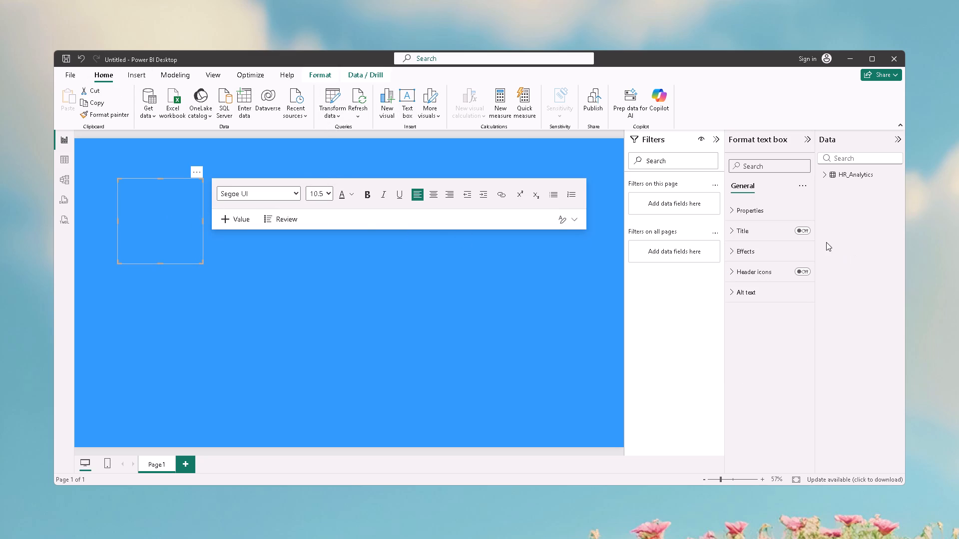
click(799, 226)
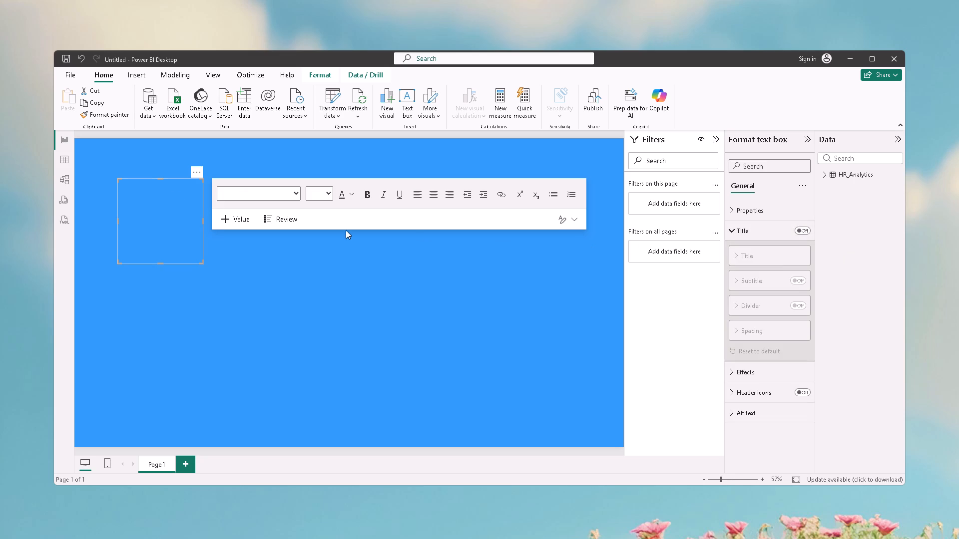
double_click(129, 197)
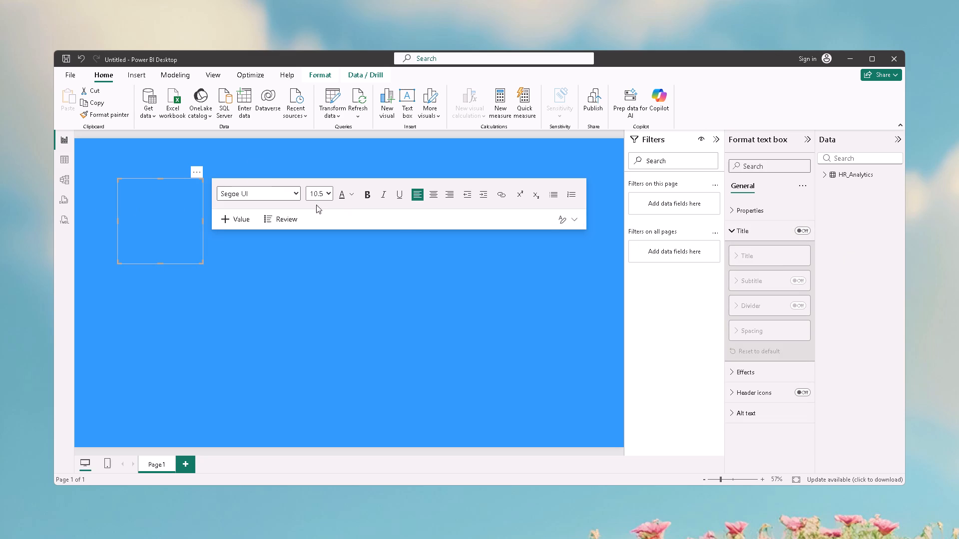
drag(171, 203, 177, 203)
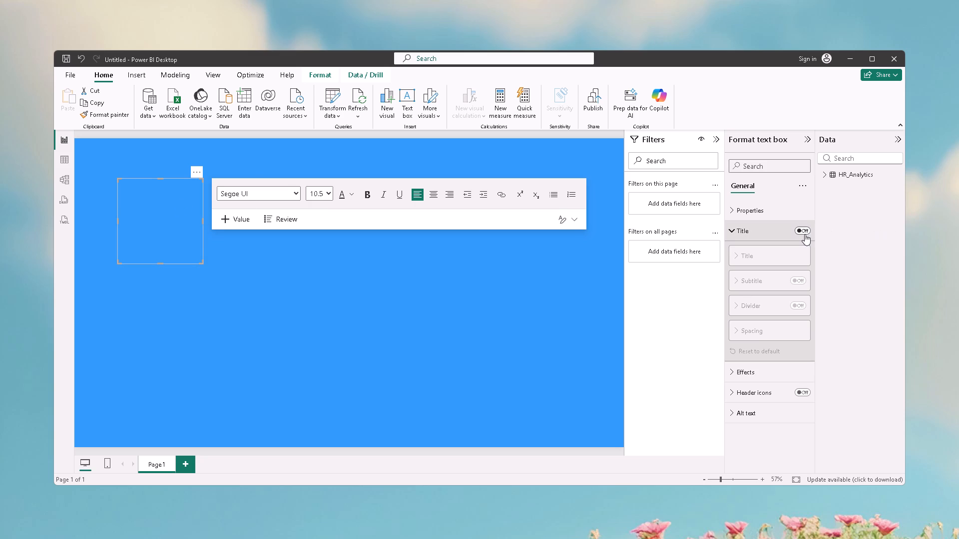
click(805, 234)
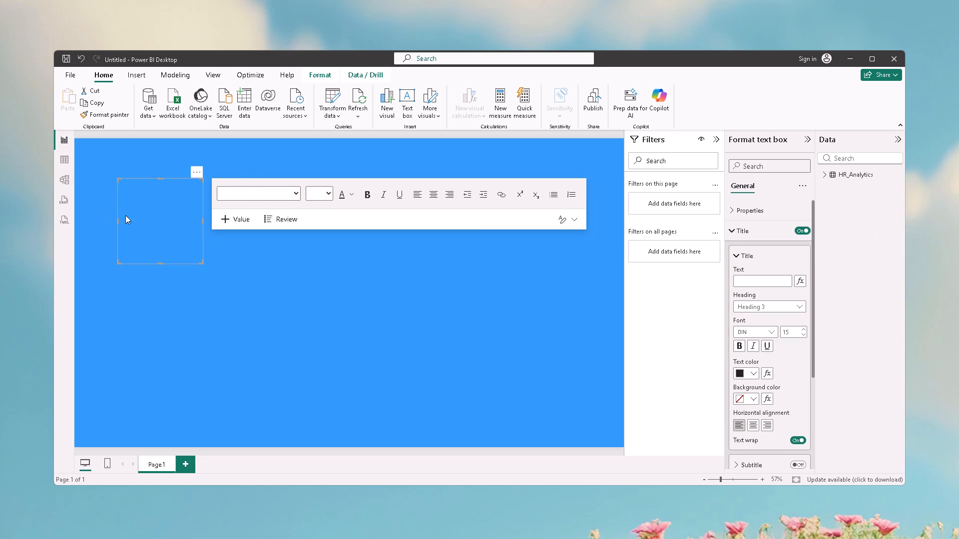
Enter "Format Visuals" as the title text of the text box.
click(159, 221)
double_click(163, 221)
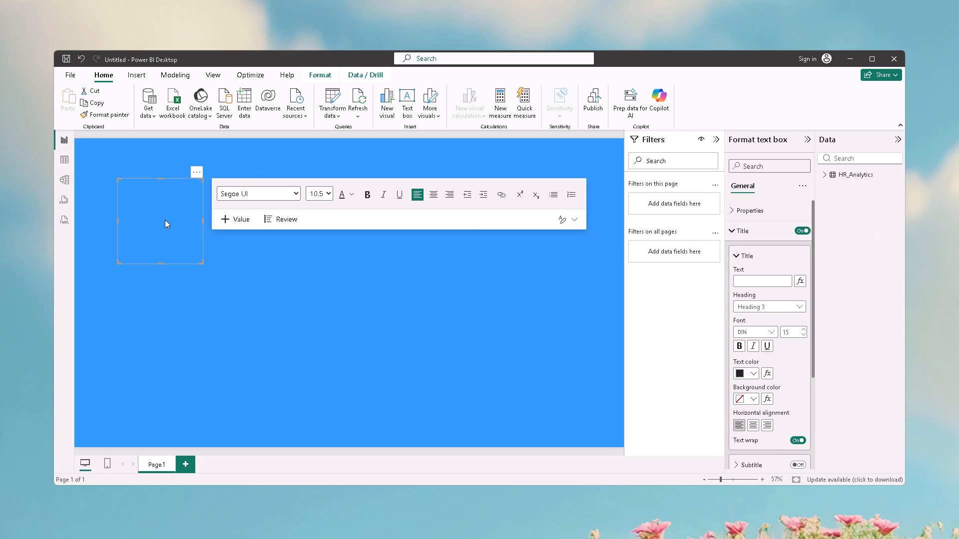
double_click(168, 217)
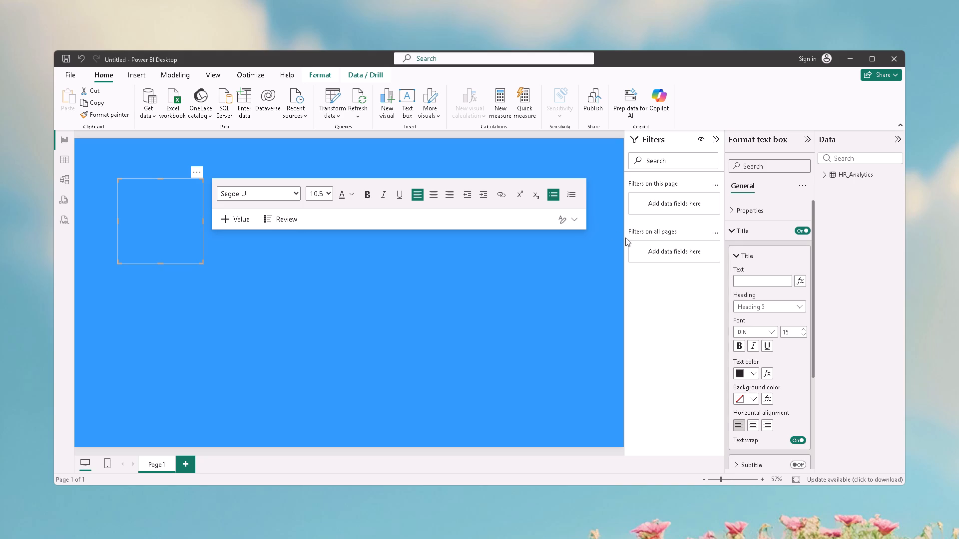
click(750, 281)
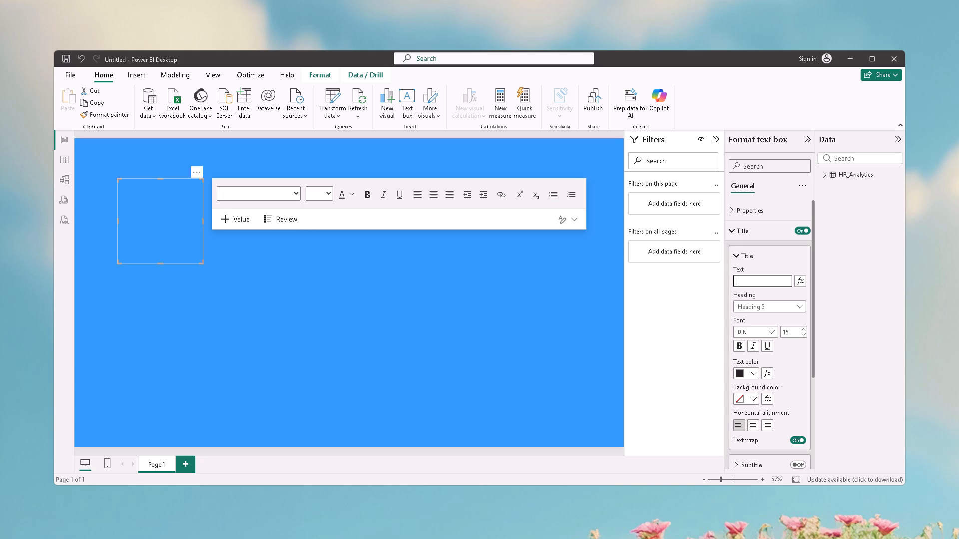
key(shift+f)
text(ormat)
key(space)
text(Visuals)
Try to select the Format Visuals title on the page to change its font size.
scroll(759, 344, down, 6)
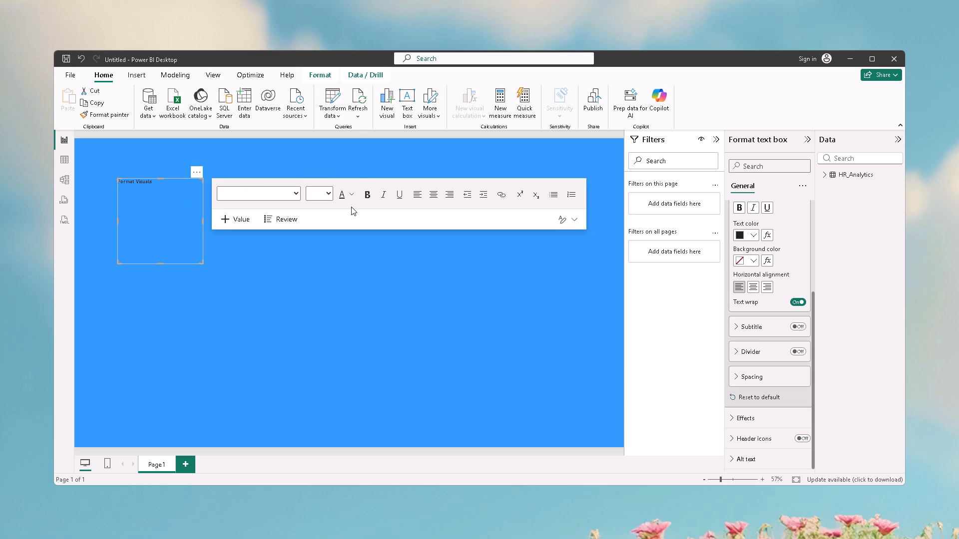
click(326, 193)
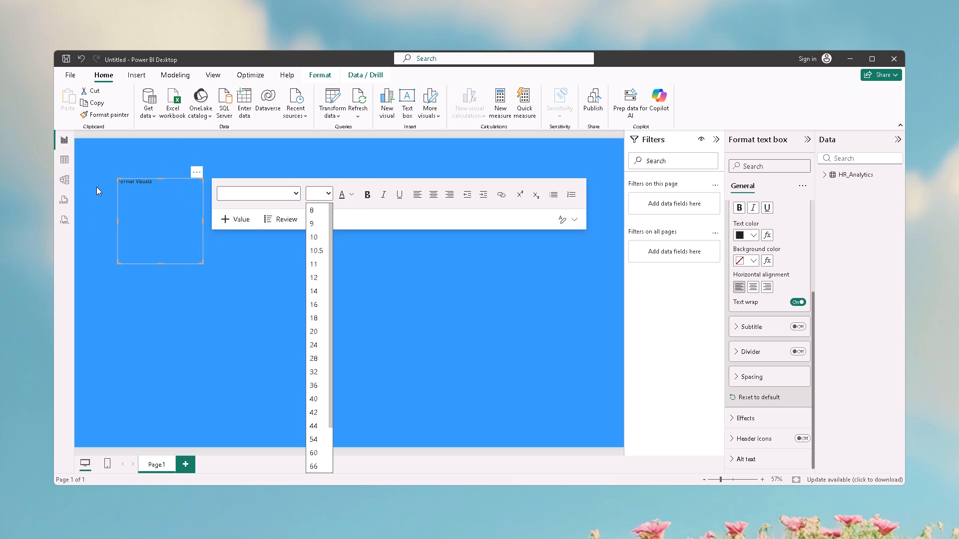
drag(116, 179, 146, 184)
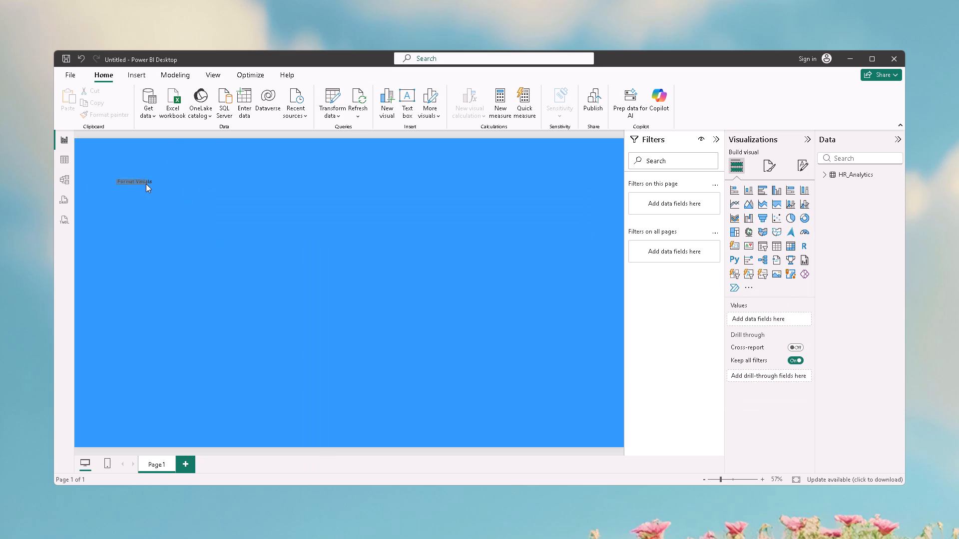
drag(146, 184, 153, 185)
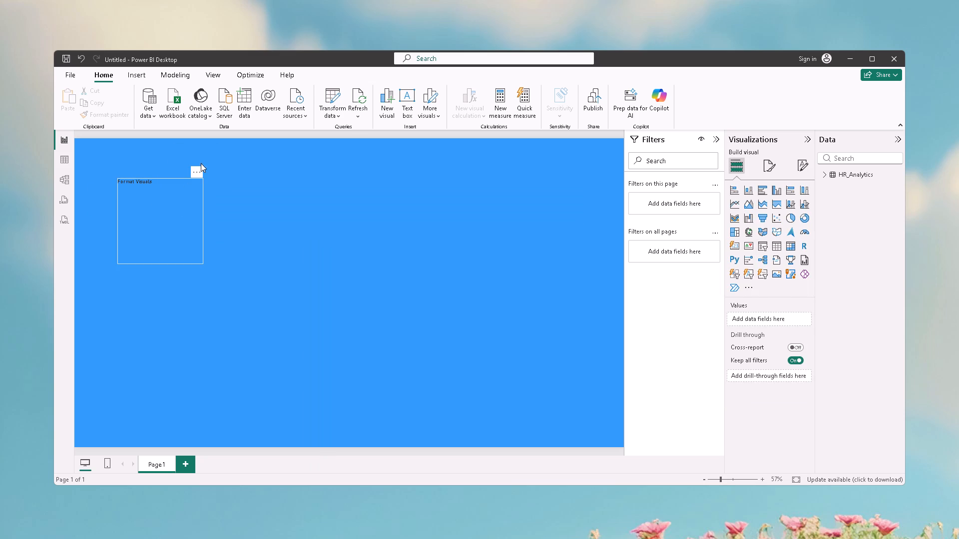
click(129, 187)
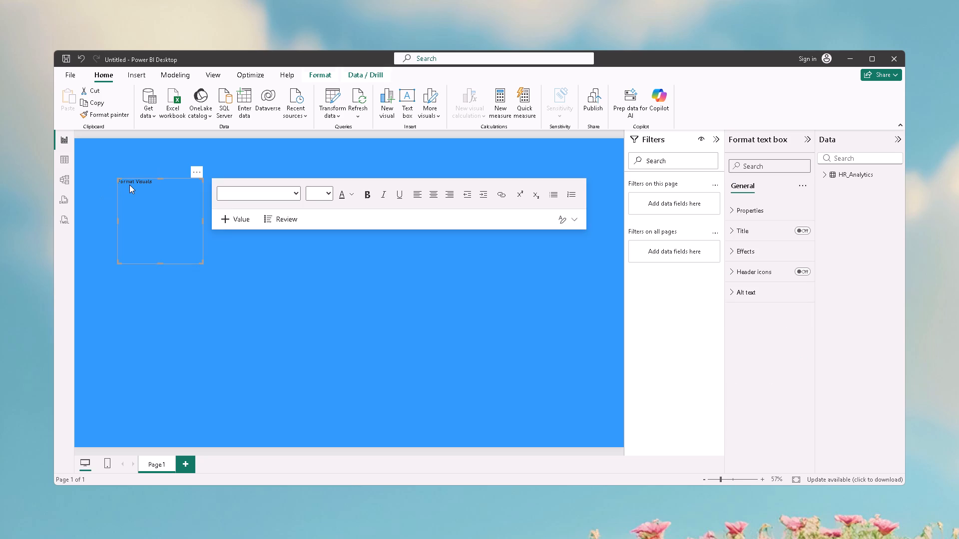
Widen the text box to nearly three times its width and move it towards the upper middle of the page.
drag(118, 183, 153, 189)
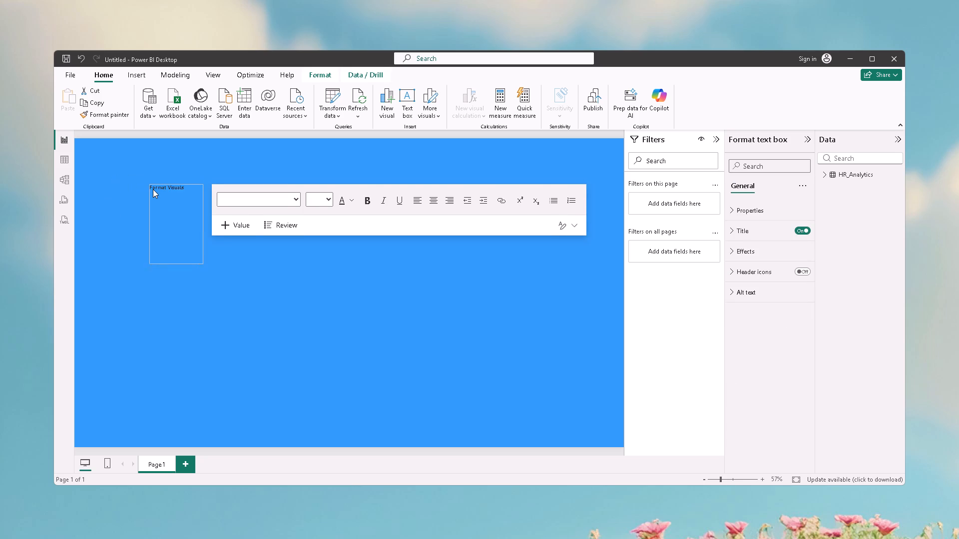
drag(153, 189, 139, 187)
drag(200, 219, 248, 244)
drag(203, 220, 377, 245)
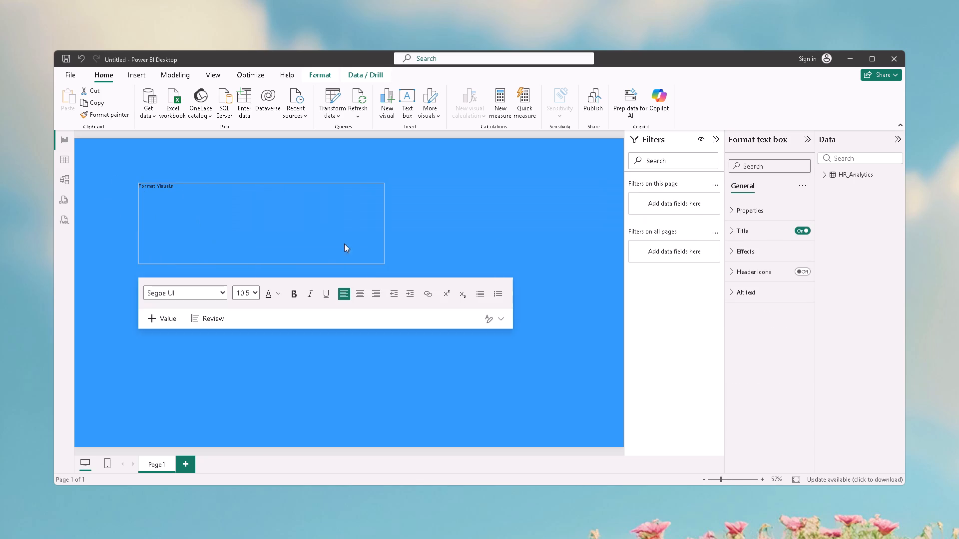
drag(139, 182, 180, 189)
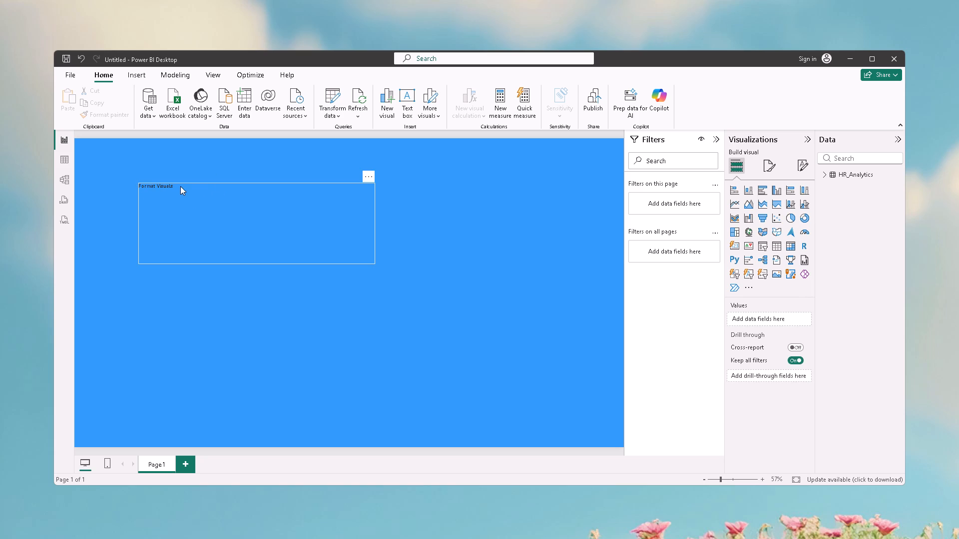
drag(180, 186, 146, 185)
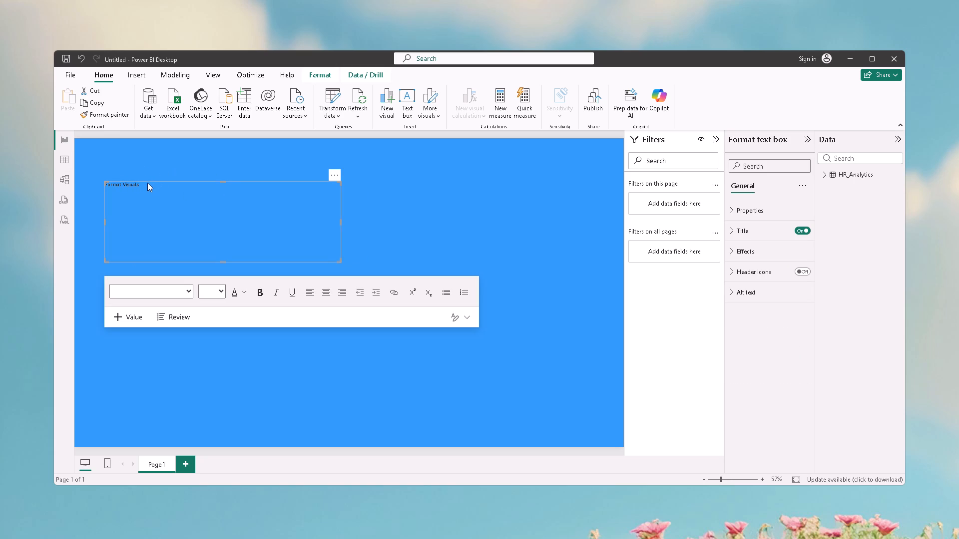
drag(145, 184, 211, 187)
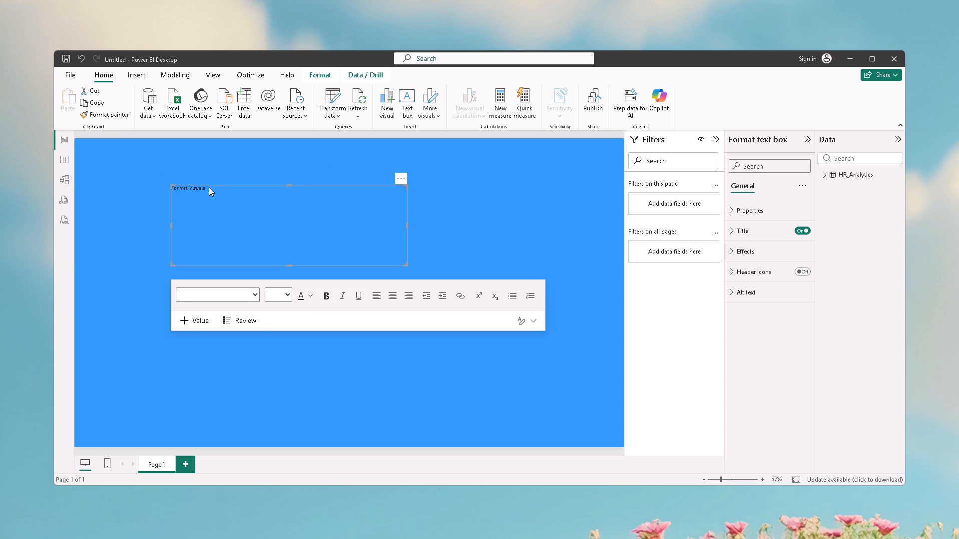
Set the text box's font to Times New Roman and shift the box slightly left on the page.
click(207, 187)
double_click(212, 191)
click(219, 204)
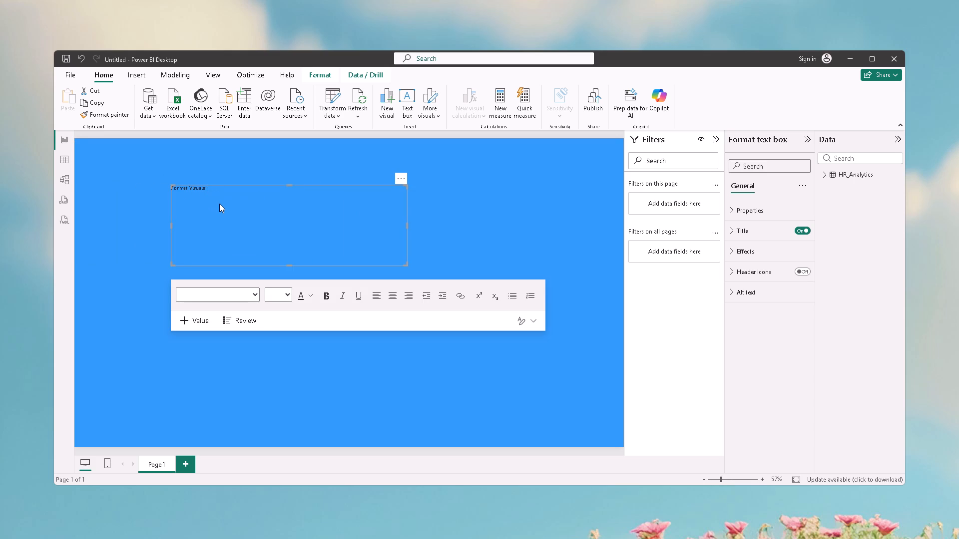
click(220, 204)
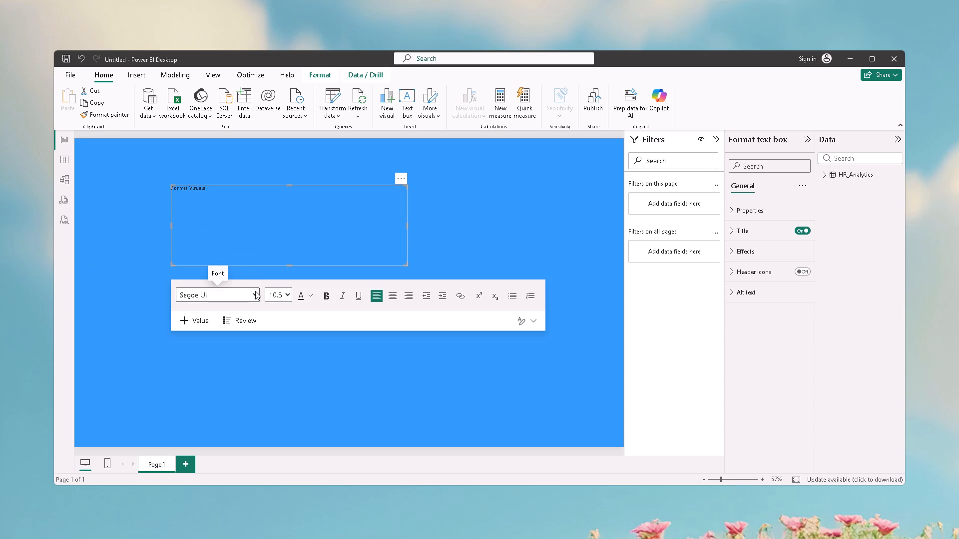
click(255, 293)
scroll(237, 282, down, 5)
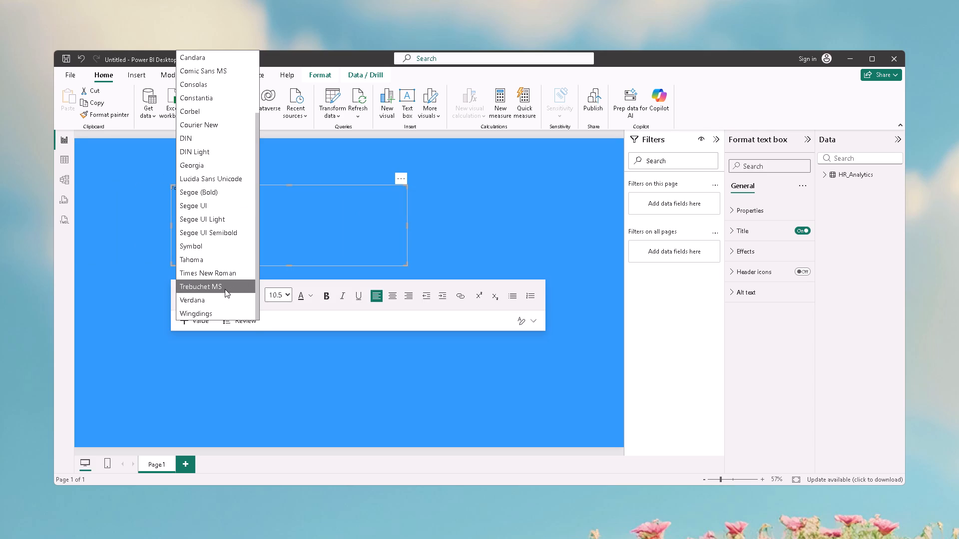
click(220, 274)
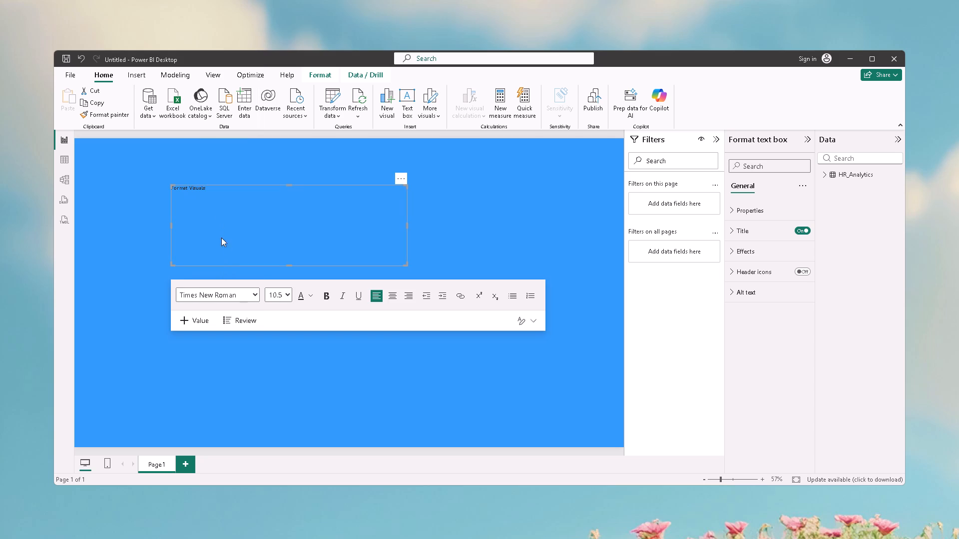
drag(207, 185, 201, 185)
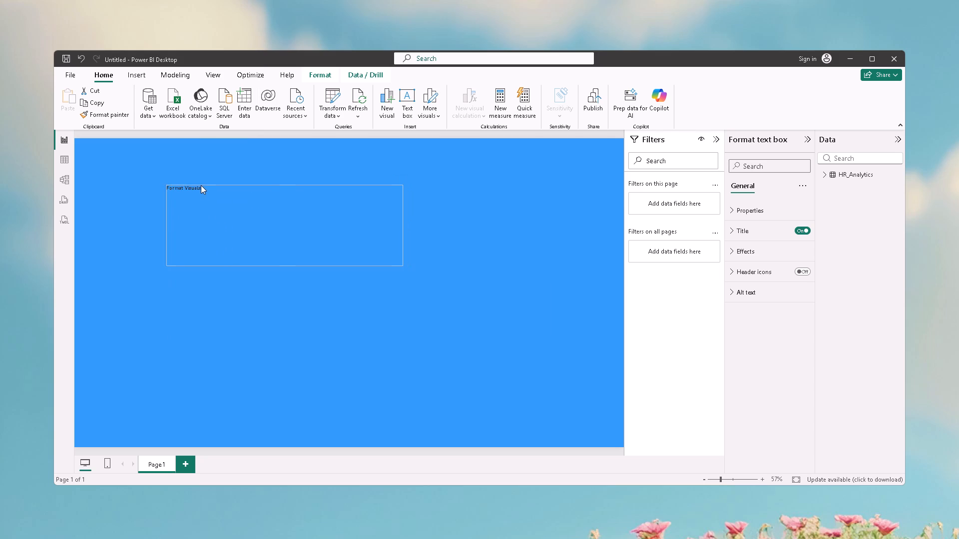
drag(201, 185, 191, 186)
double_click(206, 198)
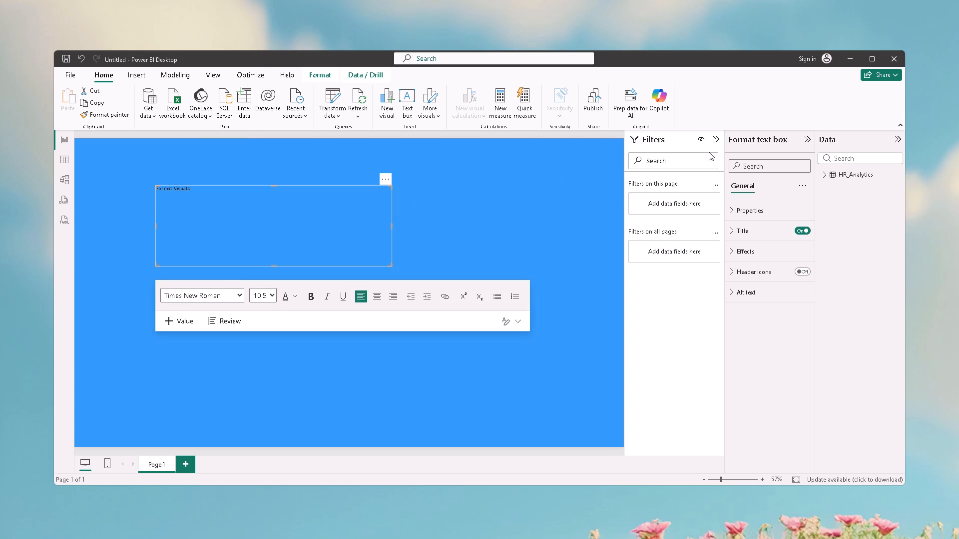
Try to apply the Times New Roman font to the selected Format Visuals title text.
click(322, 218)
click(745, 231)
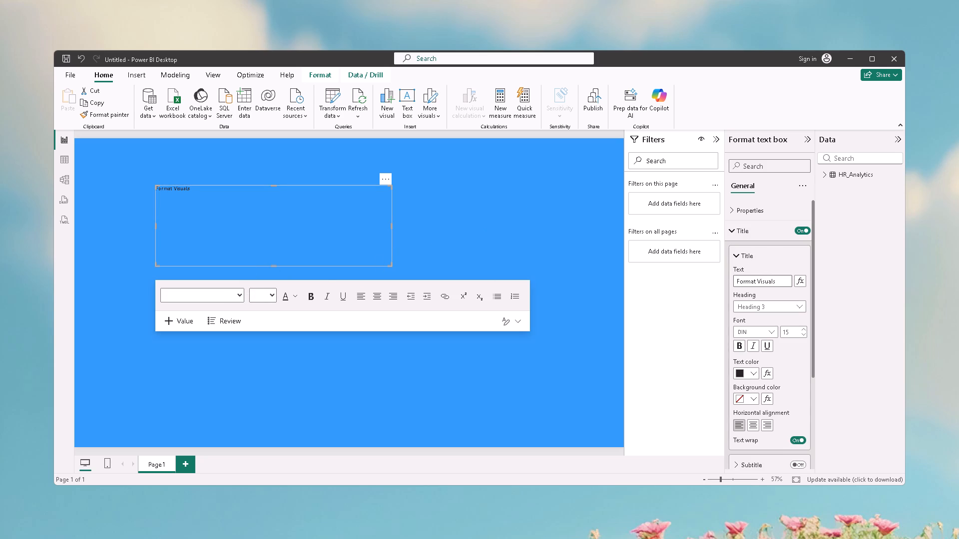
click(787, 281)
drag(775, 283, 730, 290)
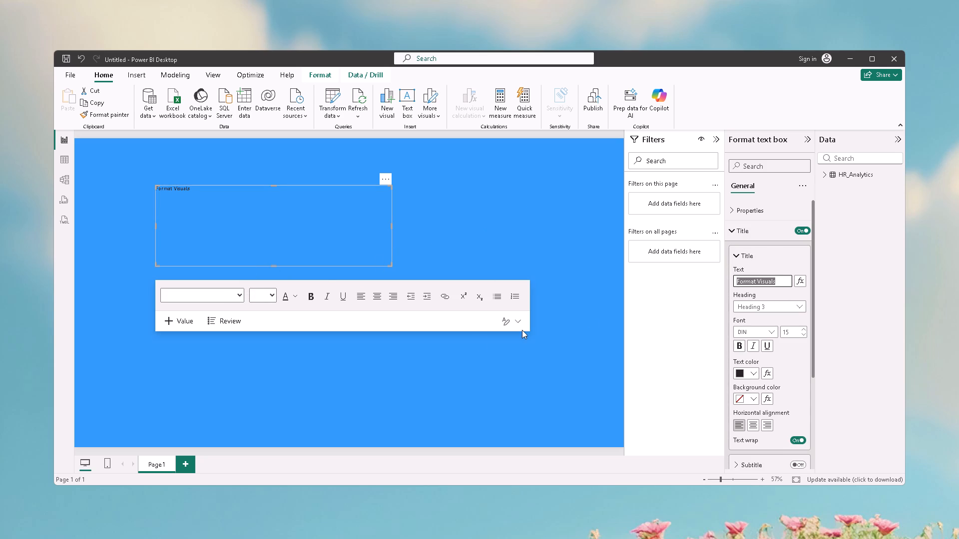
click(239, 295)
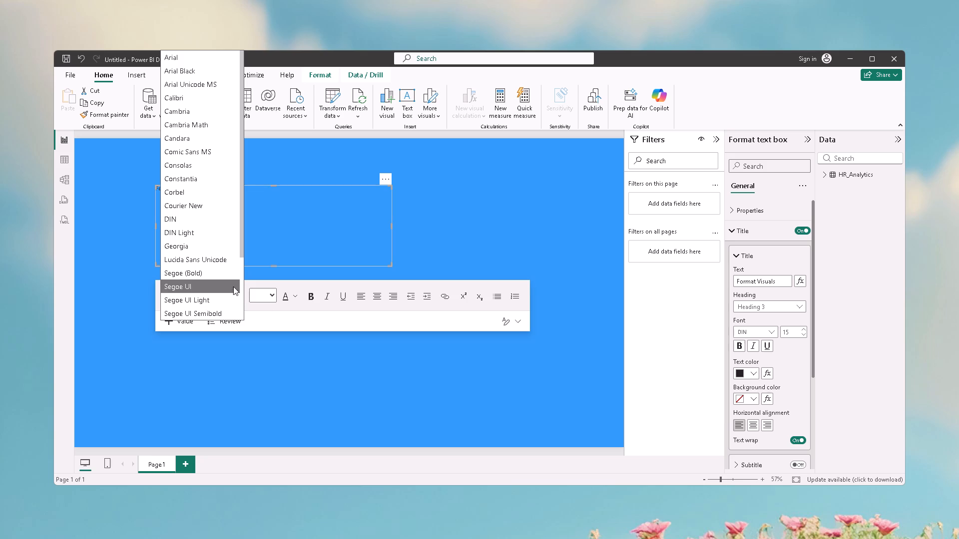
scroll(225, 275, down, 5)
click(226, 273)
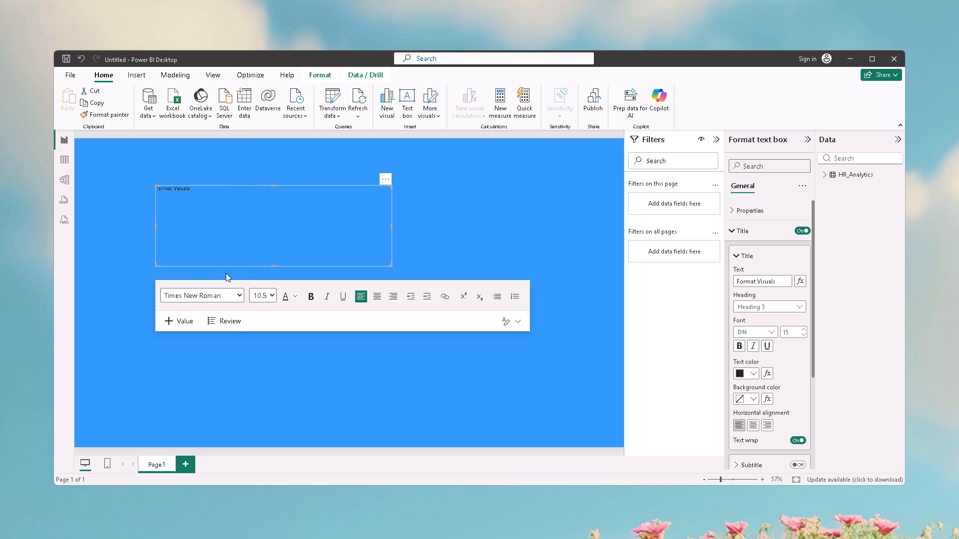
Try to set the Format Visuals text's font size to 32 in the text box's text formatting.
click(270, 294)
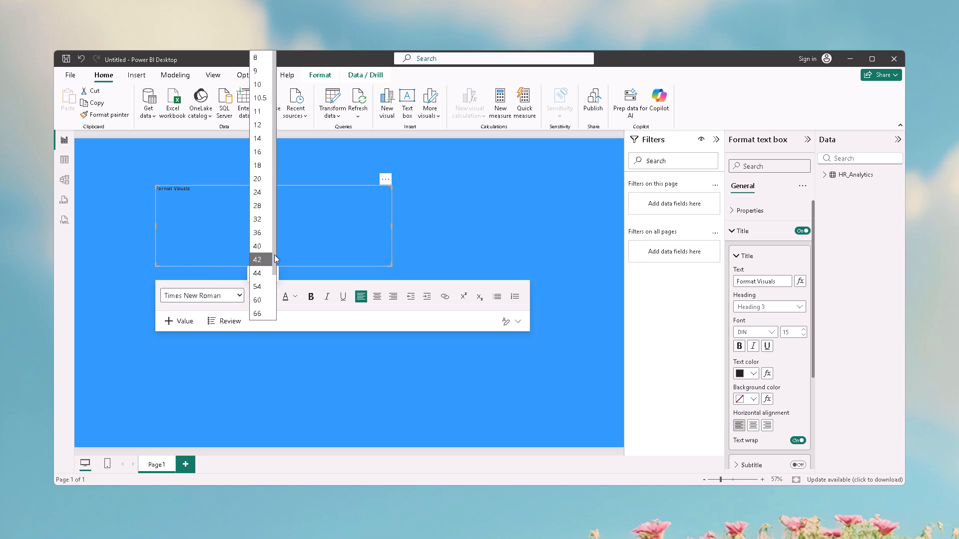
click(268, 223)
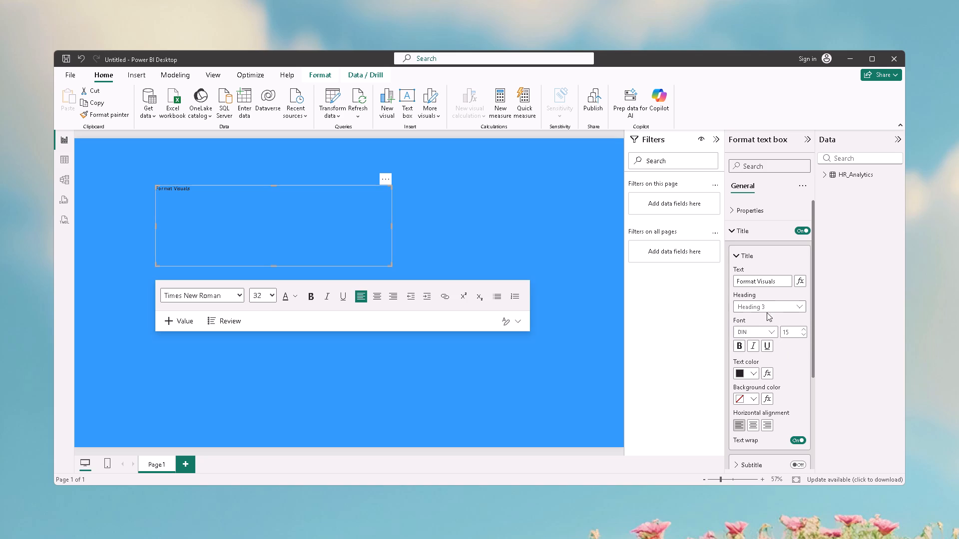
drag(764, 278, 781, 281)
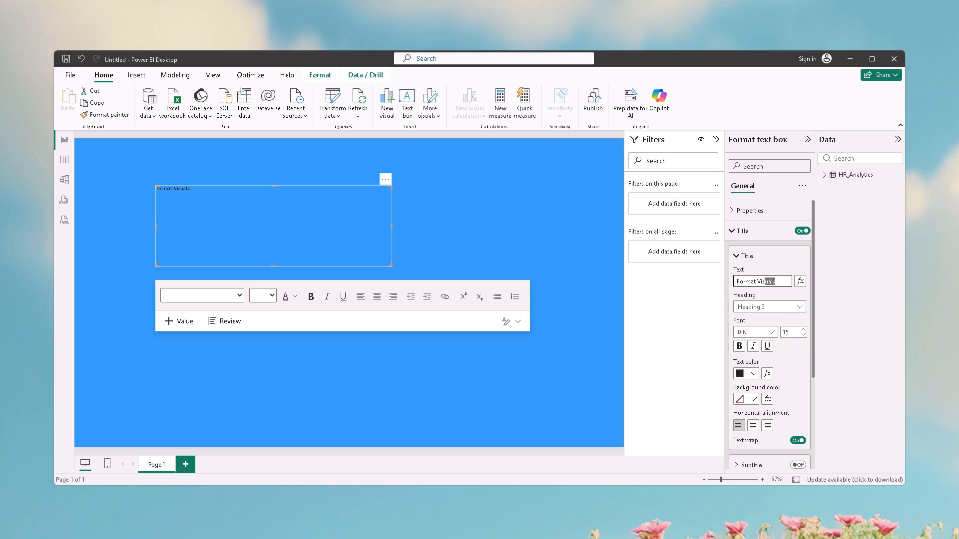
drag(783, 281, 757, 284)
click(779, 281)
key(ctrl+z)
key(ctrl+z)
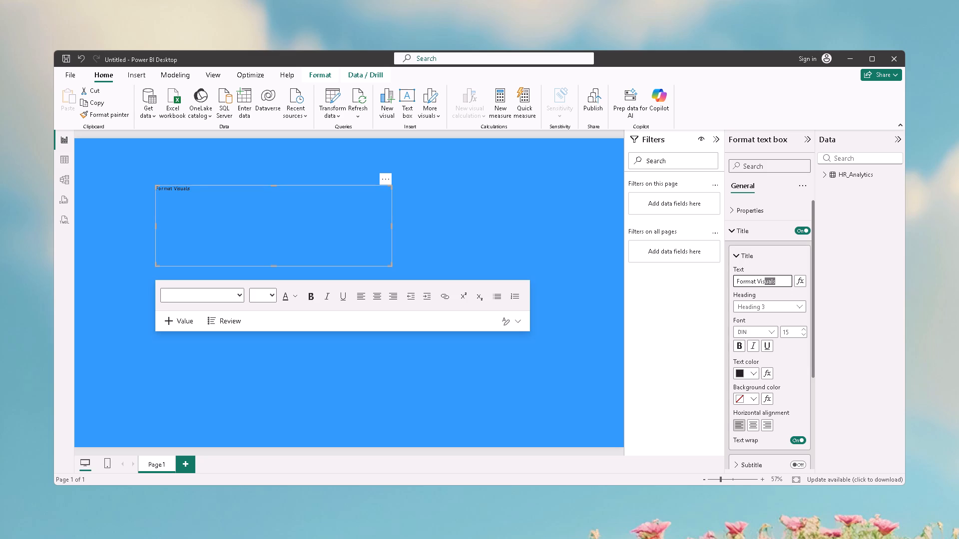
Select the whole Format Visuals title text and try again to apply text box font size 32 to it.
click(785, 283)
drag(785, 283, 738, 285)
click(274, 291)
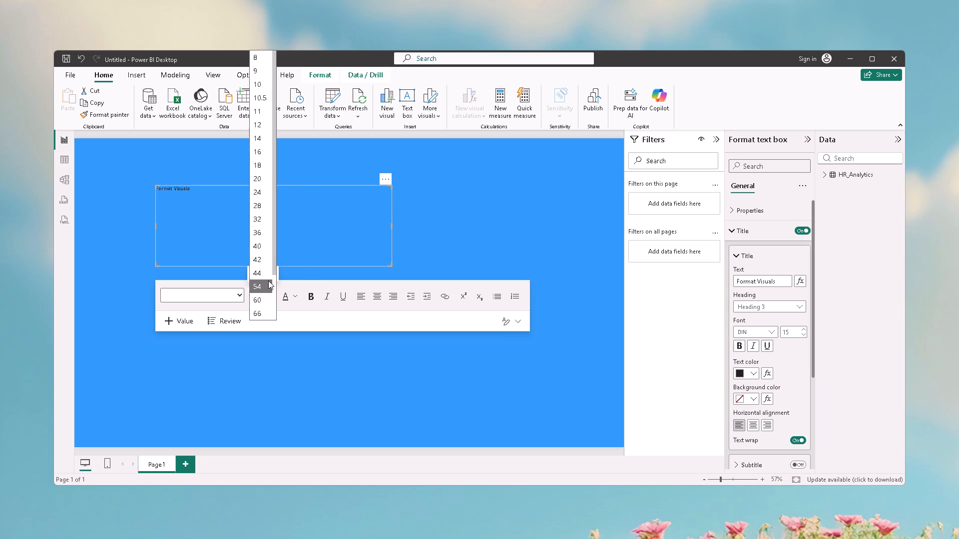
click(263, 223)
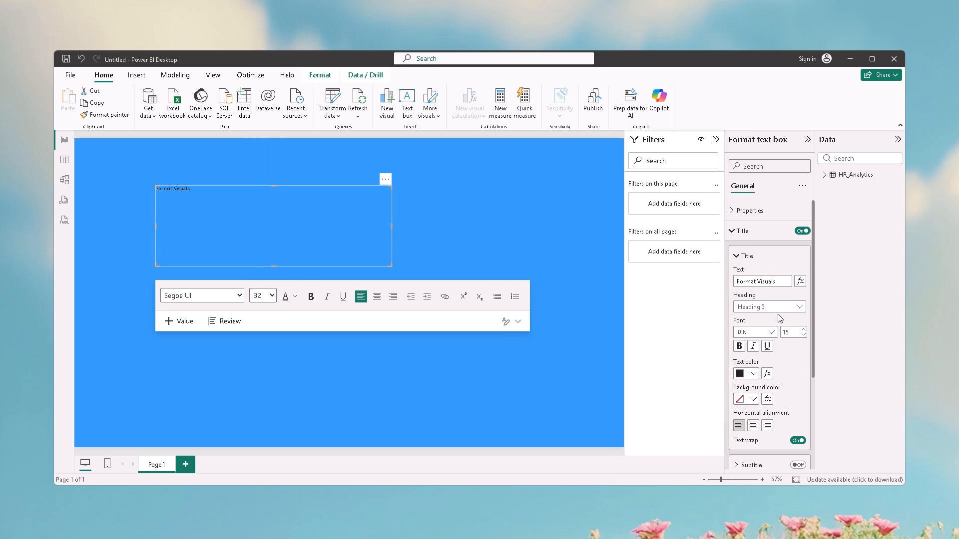
Centre the Format Visuals title horizontally and make it bold in the title settings.
drag(777, 282, 719, 285)
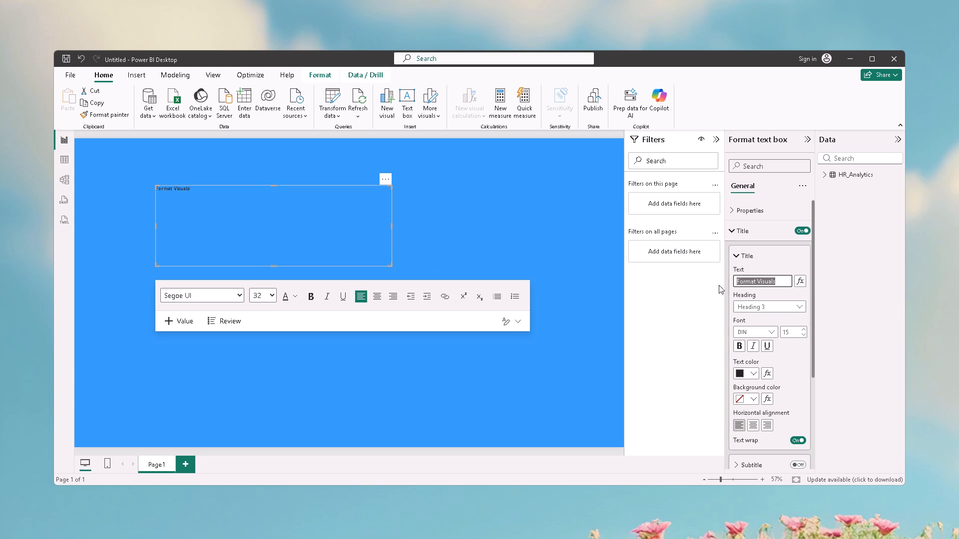
drag(719, 285, 705, 285)
click(751, 426)
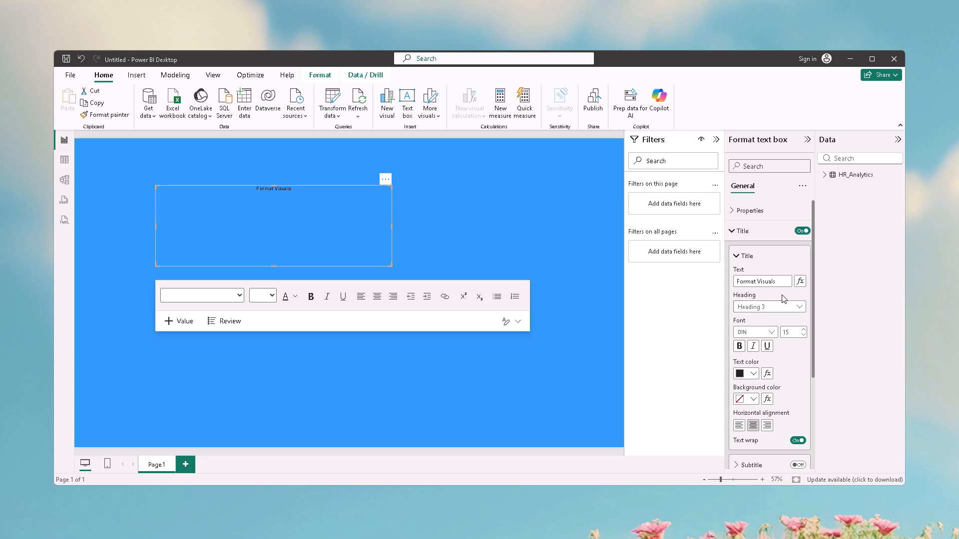
drag(780, 282, 748, 281)
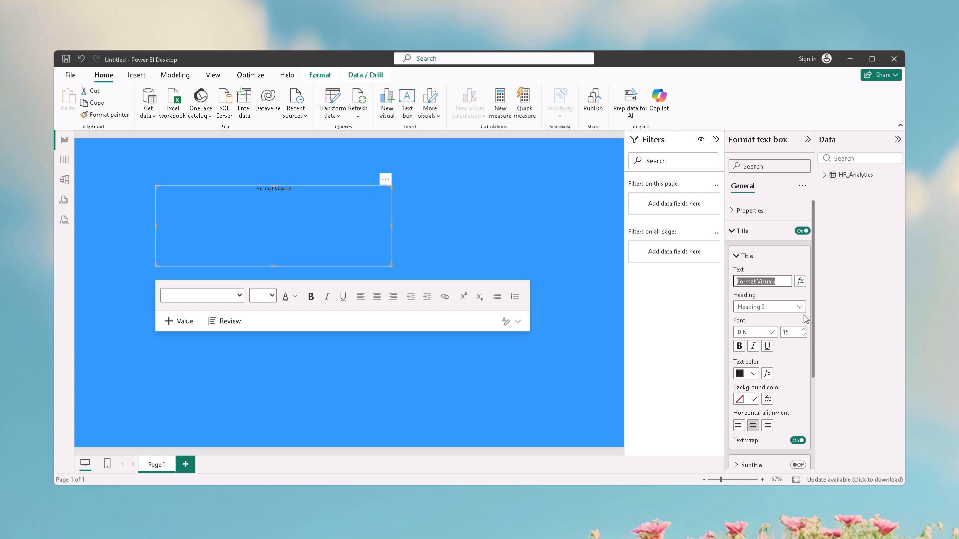
click(741, 347)
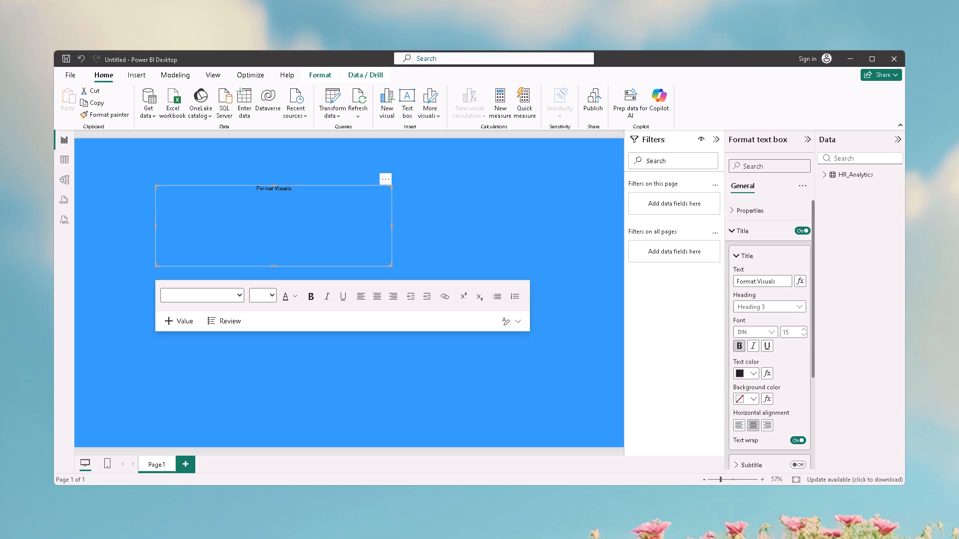
Set the Format Visuals title's font to Times New Roman in the title settings.
drag(782, 282, 746, 282)
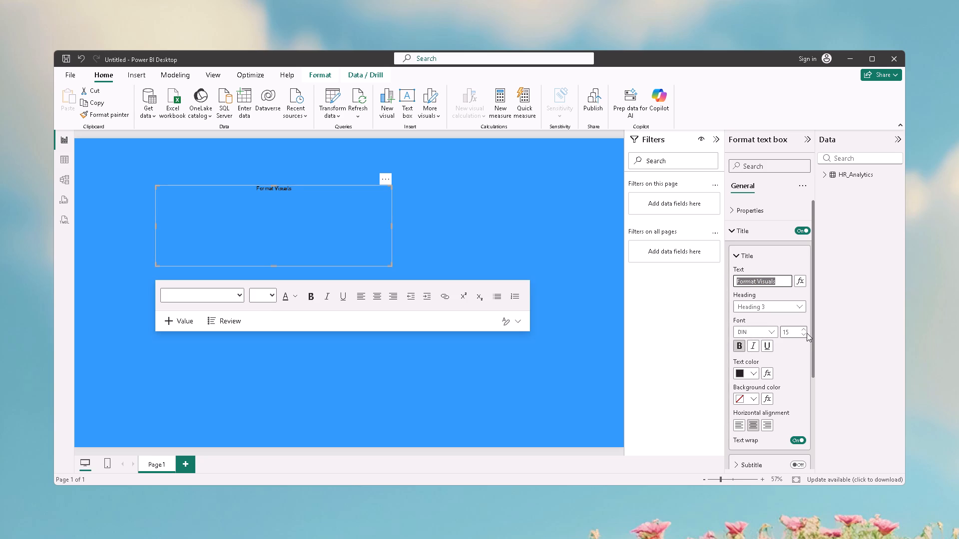
click(772, 331)
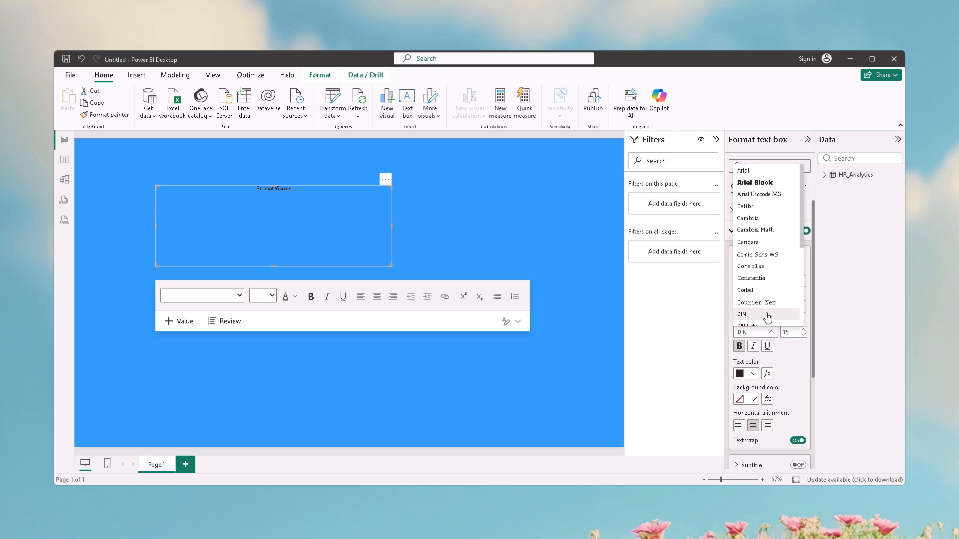
scroll(769, 250, down, 5)
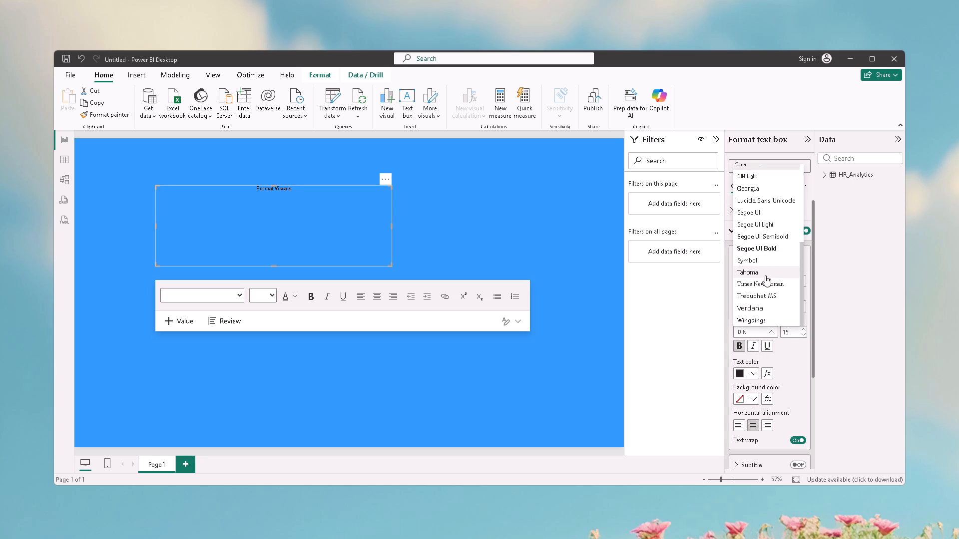
click(766, 283)
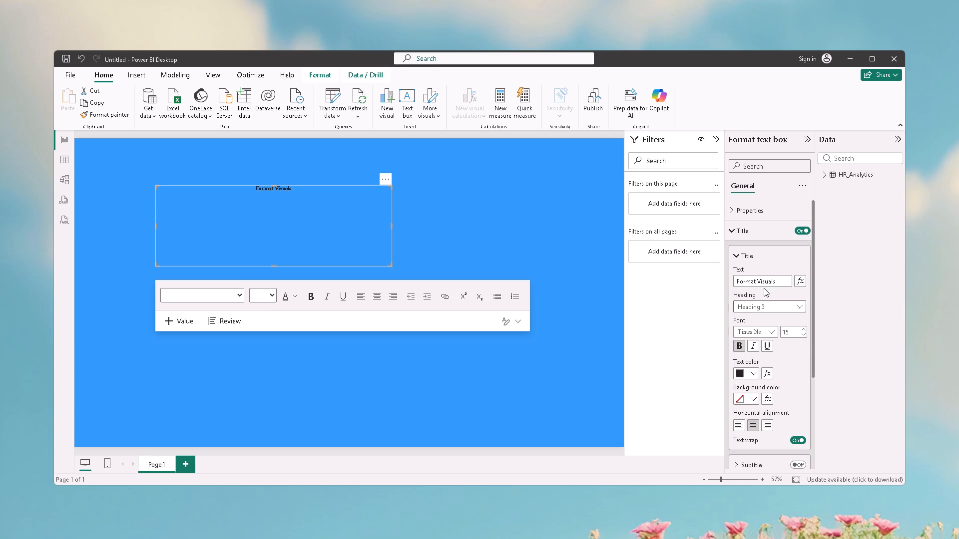
Set the Format Visuals title's font size to 32 in the title settings.
drag(784, 279, 776, 284)
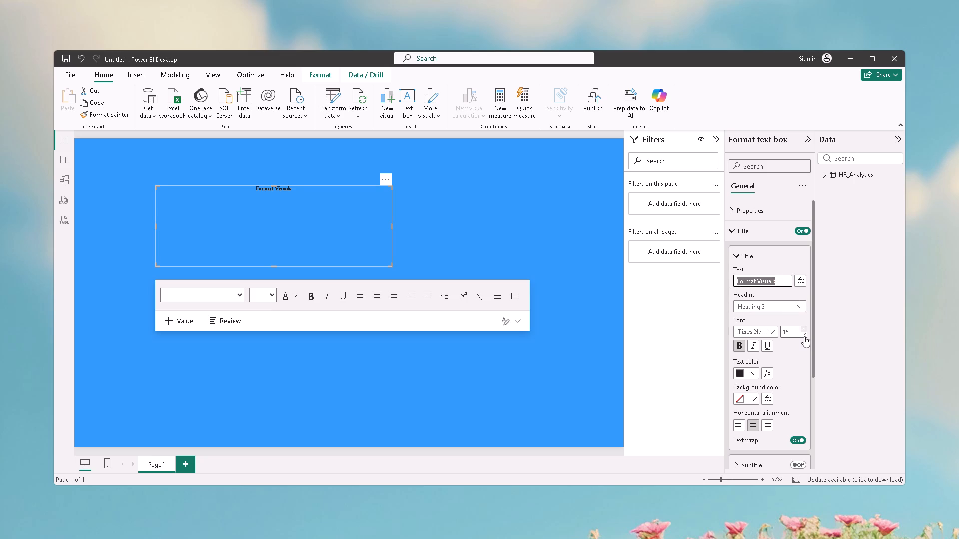
click(804, 336)
double_click(804, 336)
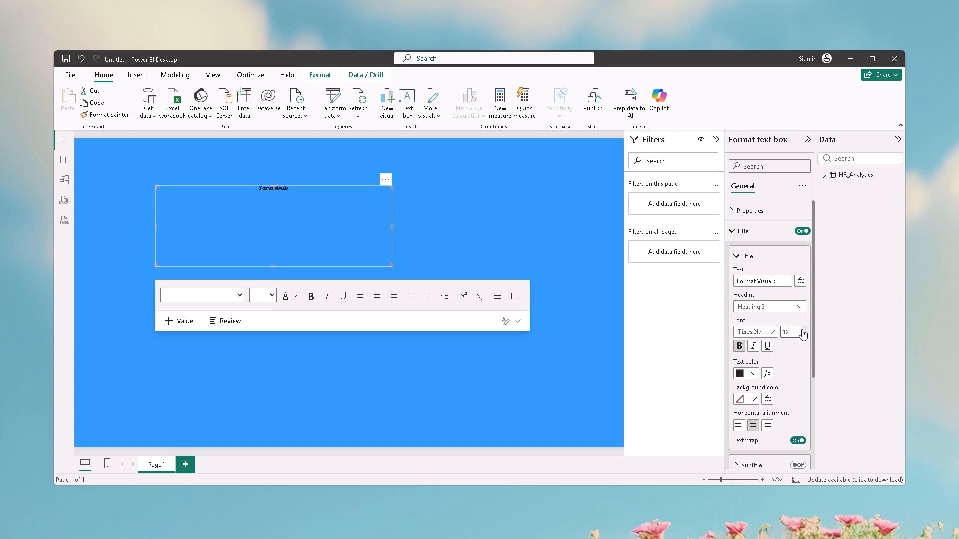
triple_click(802, 329)
double_click(802, 329)
drag(784, 281, 771, 285)
click(800, 329)
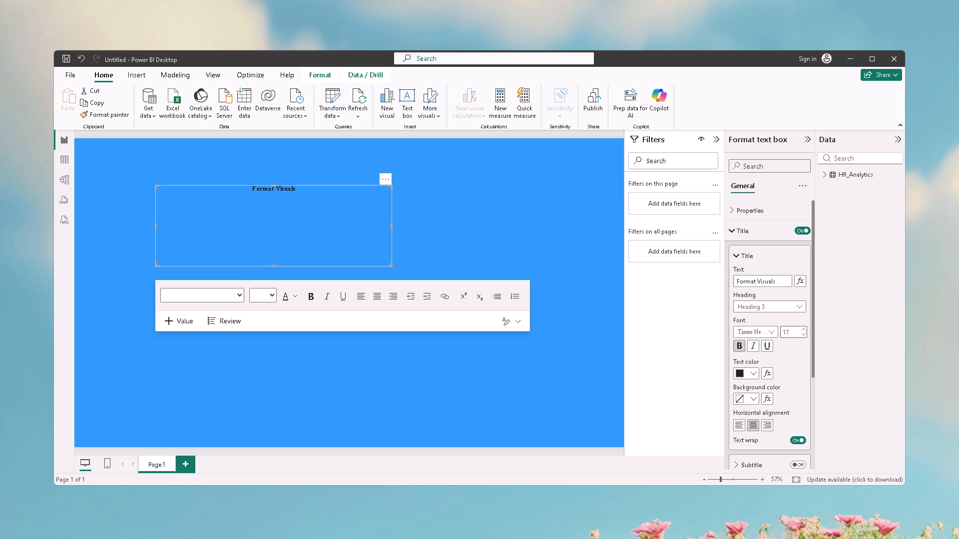
drag(785, 283, 729, 285)
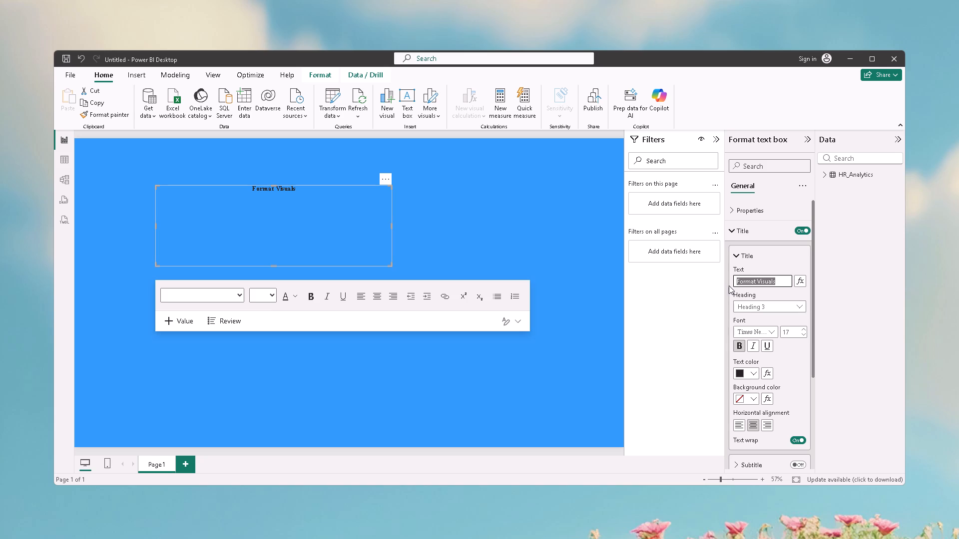
drag(729, 285, 728, 285)
click(793, 334)
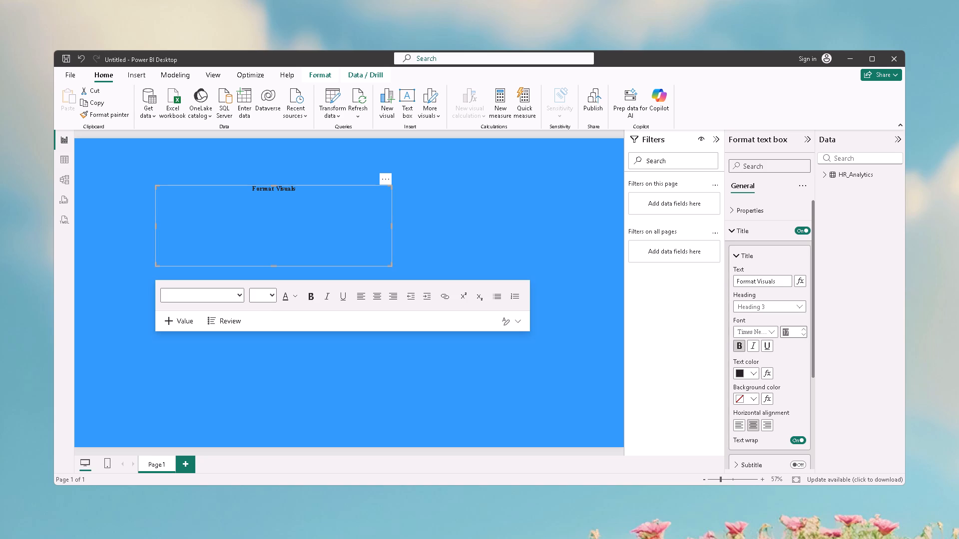
text(32)
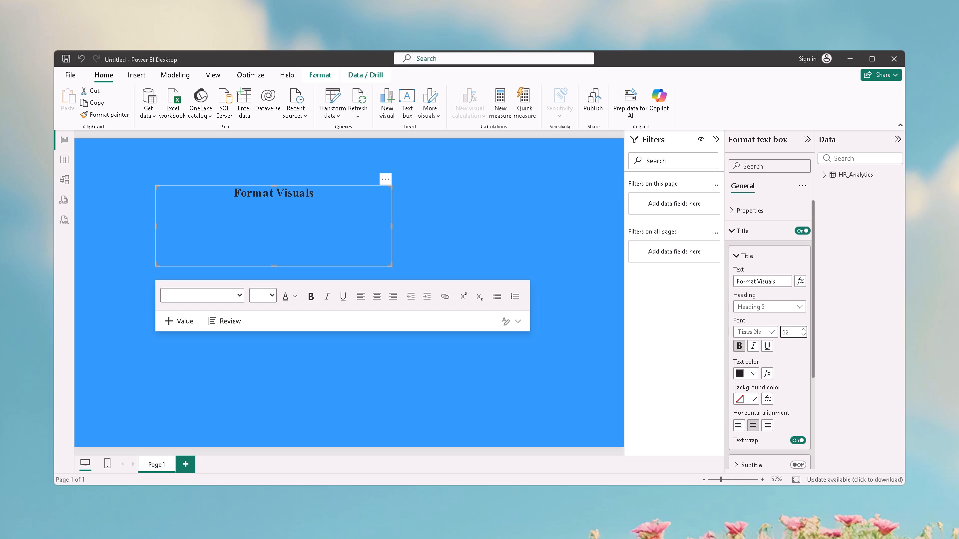
Give the Format Visuals title a light red text color and a light yellow background color.
click(754, 371)
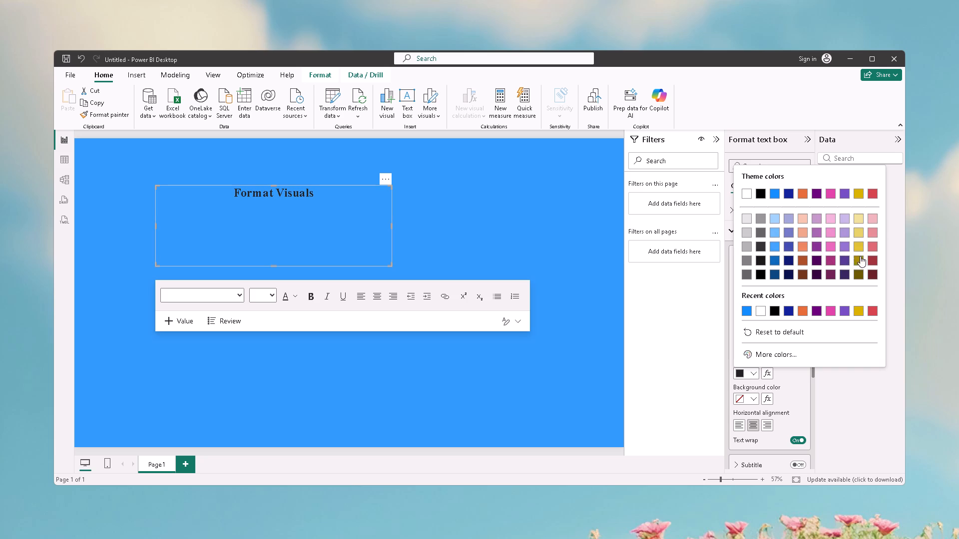
click(870, 244)
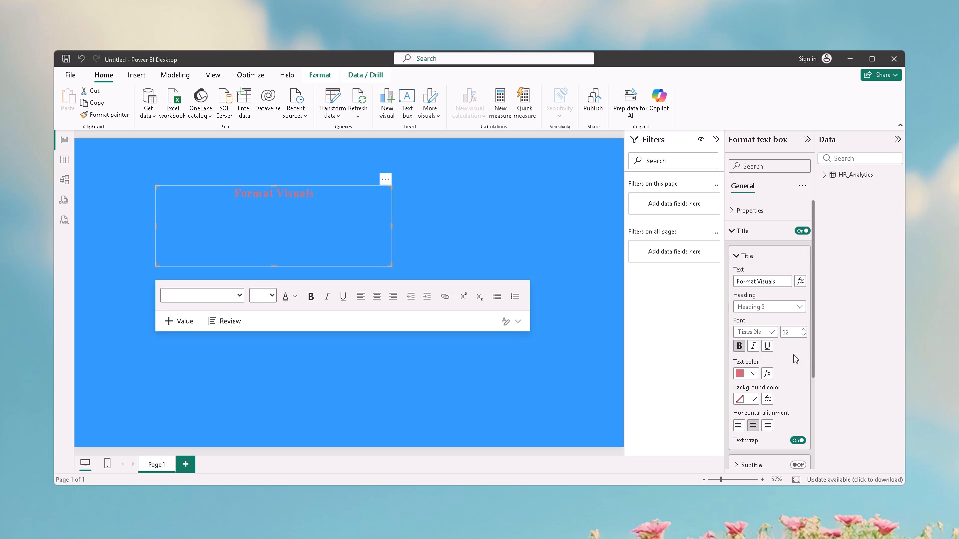
click(755, 397)
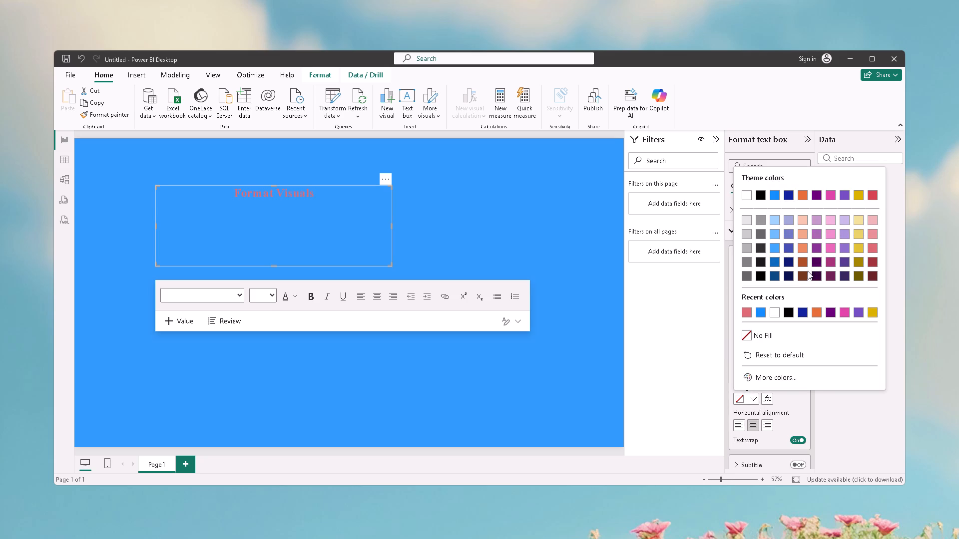
click(860, 231)
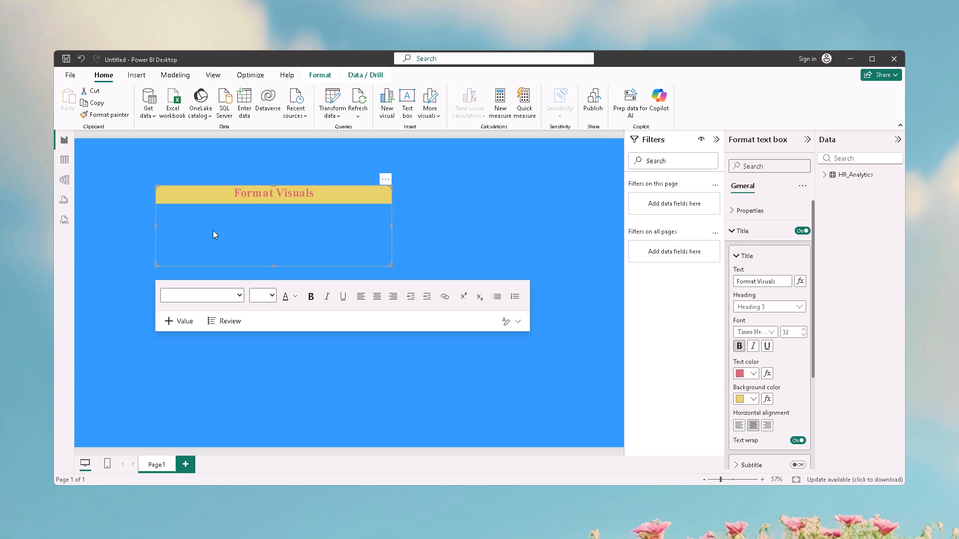
Move the Format Visuals text box from the upper part of the page to just below its middle.
drag(269, 261, 271, 215)
drag(271, 215, 272, 208)
drag(381, 176, 381, 176)
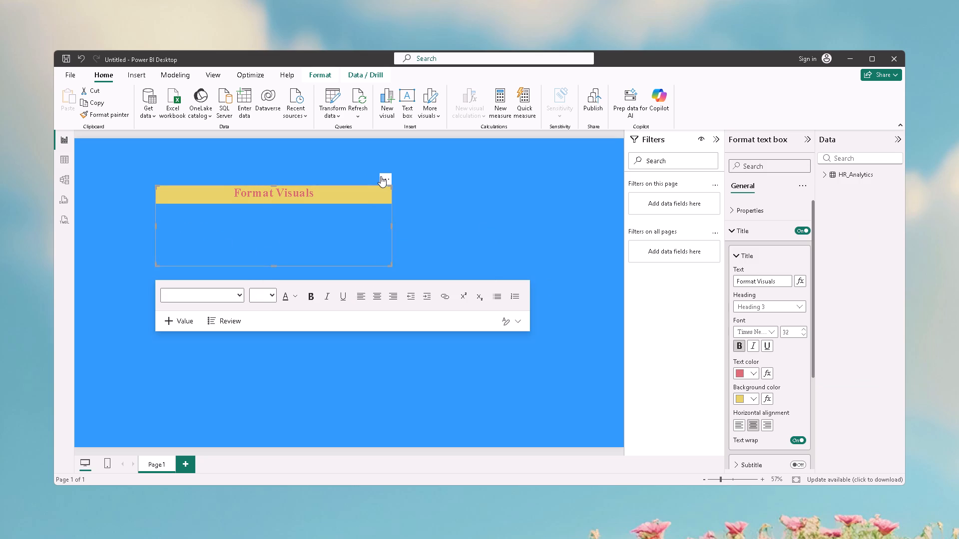
drag(381, 176, 465, 272)
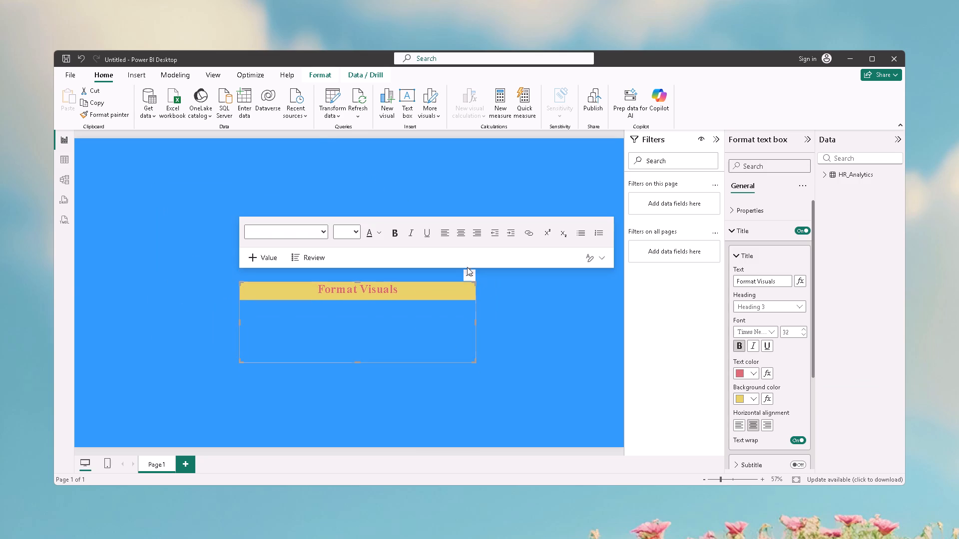
Deselect the text box and add an empty card visual to the page.
click(189, 165)
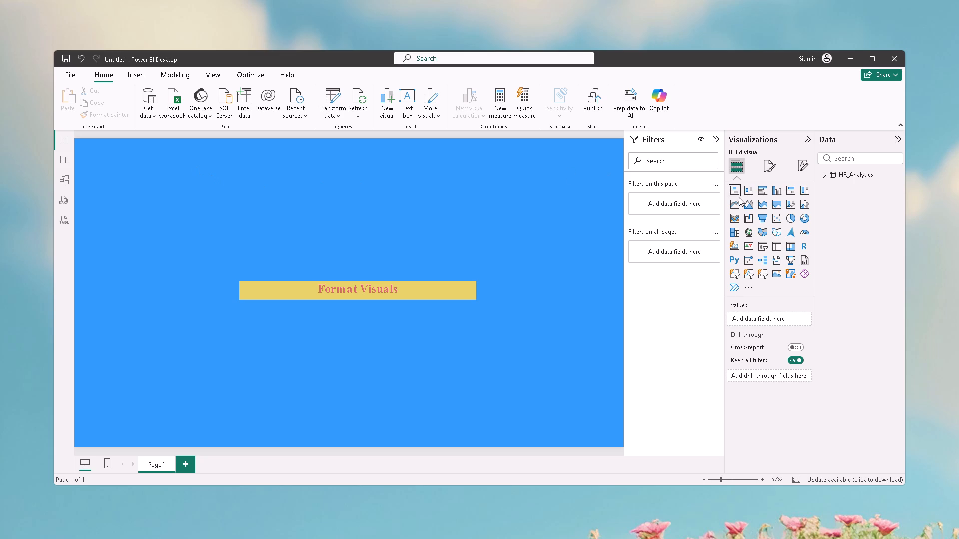
click(733, 239)
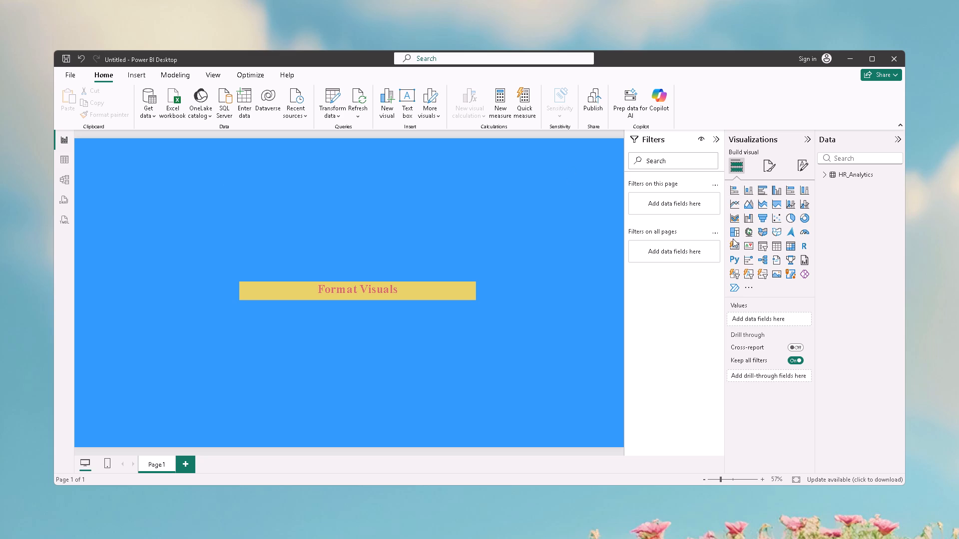
click(737, 244)
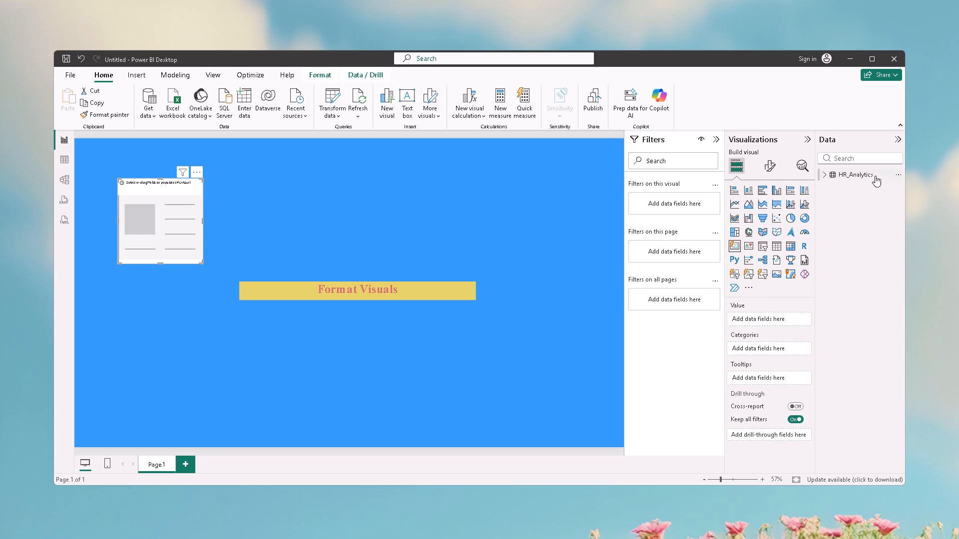
Expand the HR_Analytics table and add the EmployeeCount field to the empty card visual.
click(826, 172)
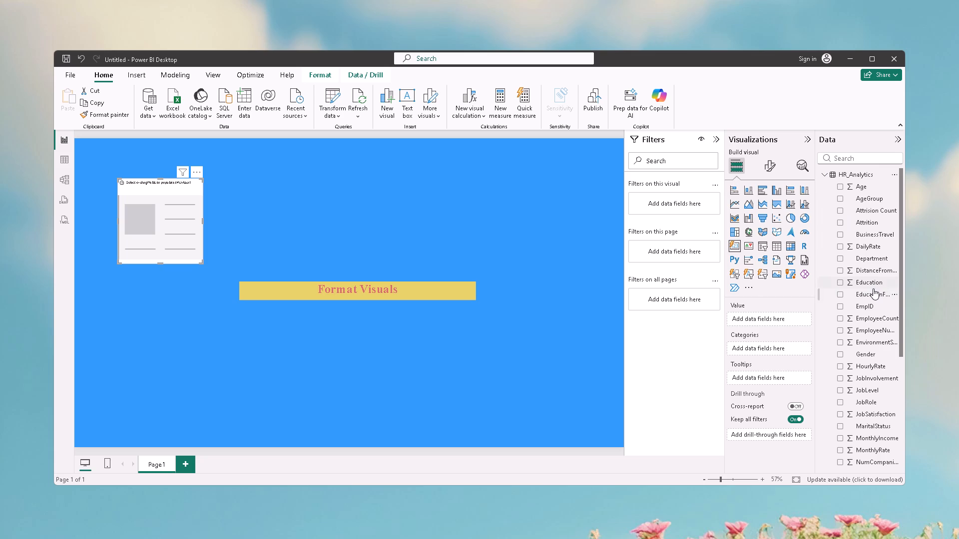
click(867, 314)
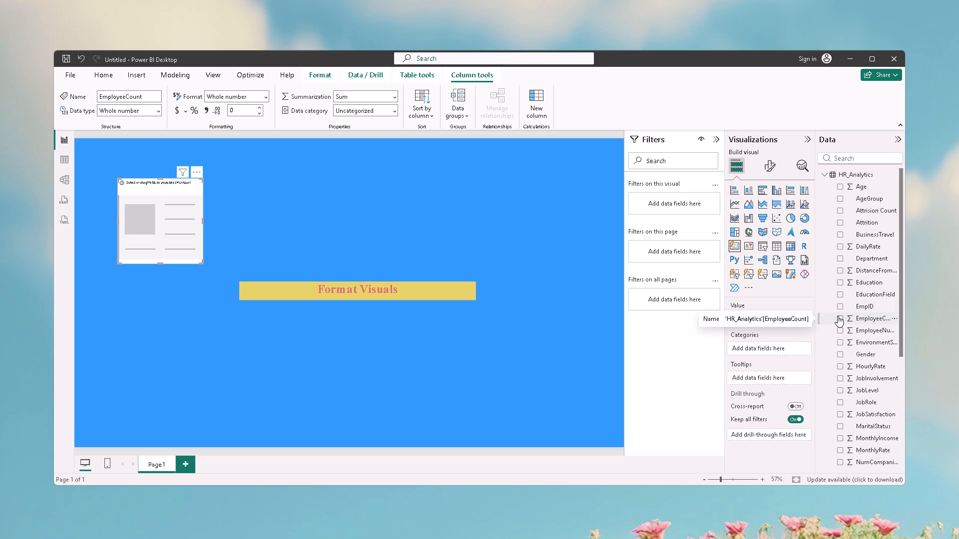
click(838, 316)
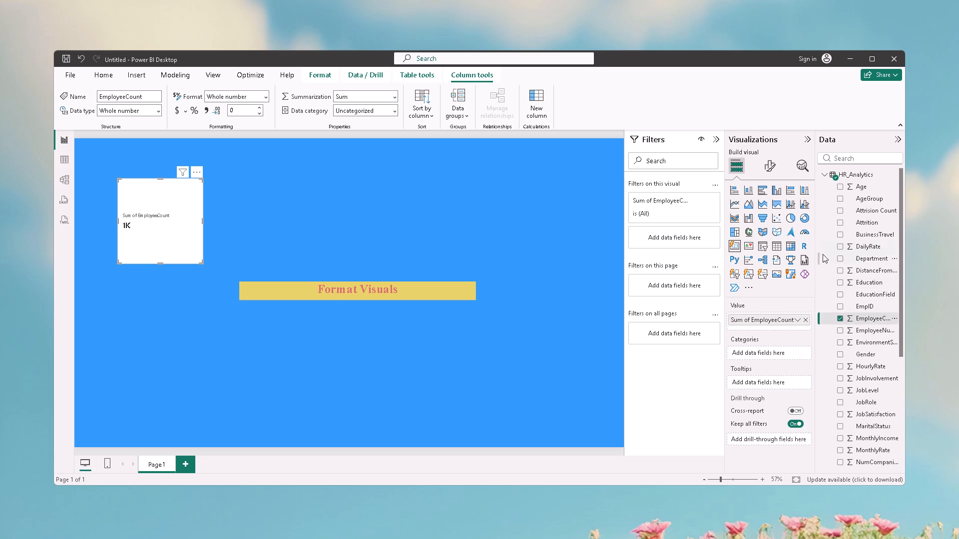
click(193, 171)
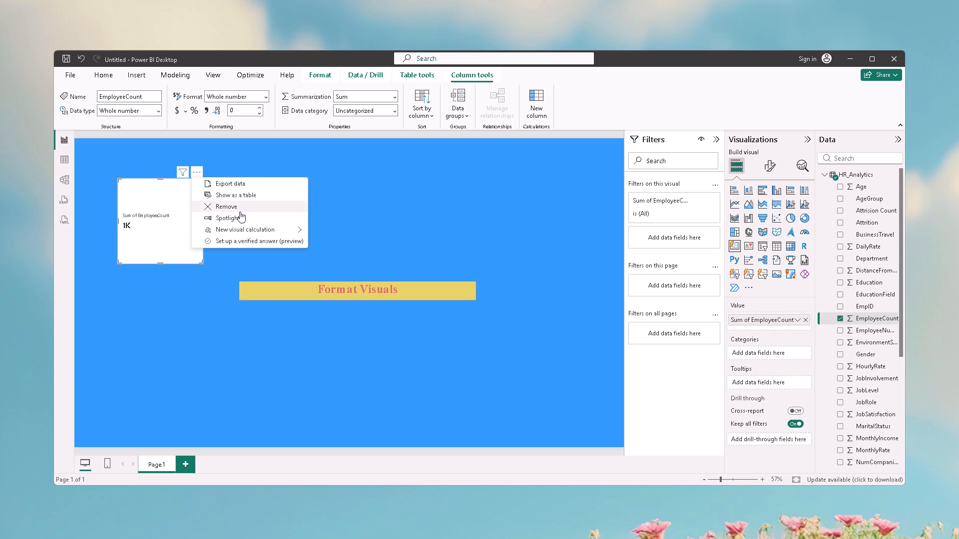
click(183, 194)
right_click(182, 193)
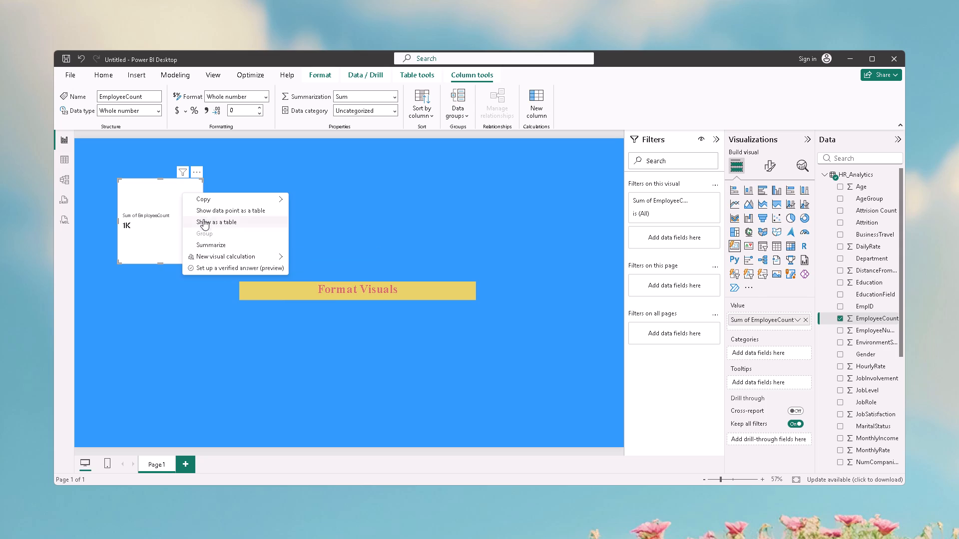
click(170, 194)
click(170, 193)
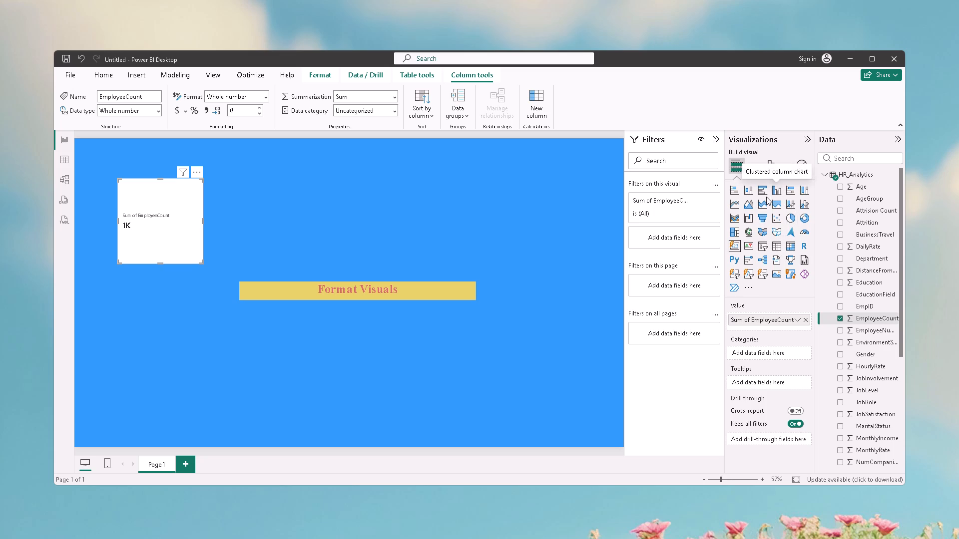
Convert the EmployeeCount card to a pie chart and reposition it slightly higher on the page.
click(790, 220)
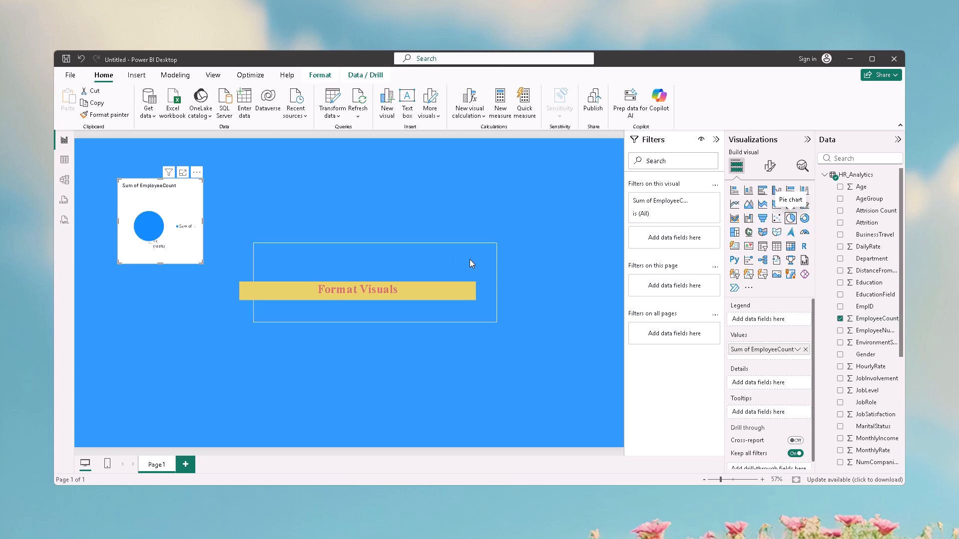
drag(187, 198, 240, 190)
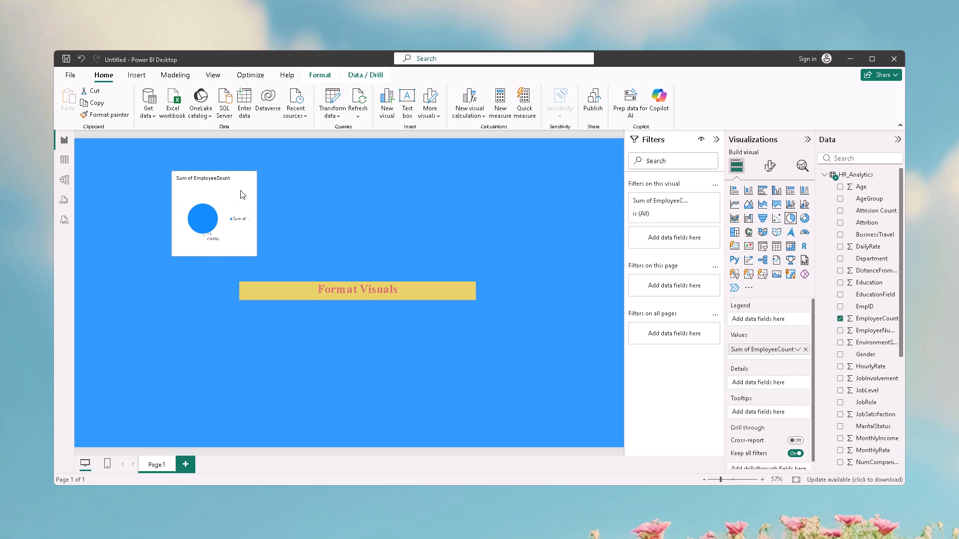
drag(240, 190, 187, 174)
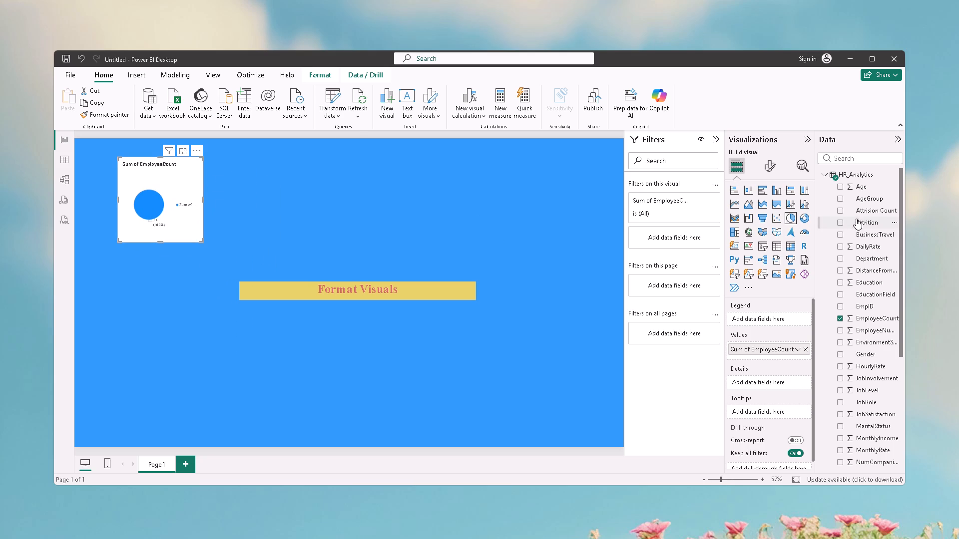
Add Attrision Count to the pie chart's legend, and Department to both its details and its legend.
click(840, 208)
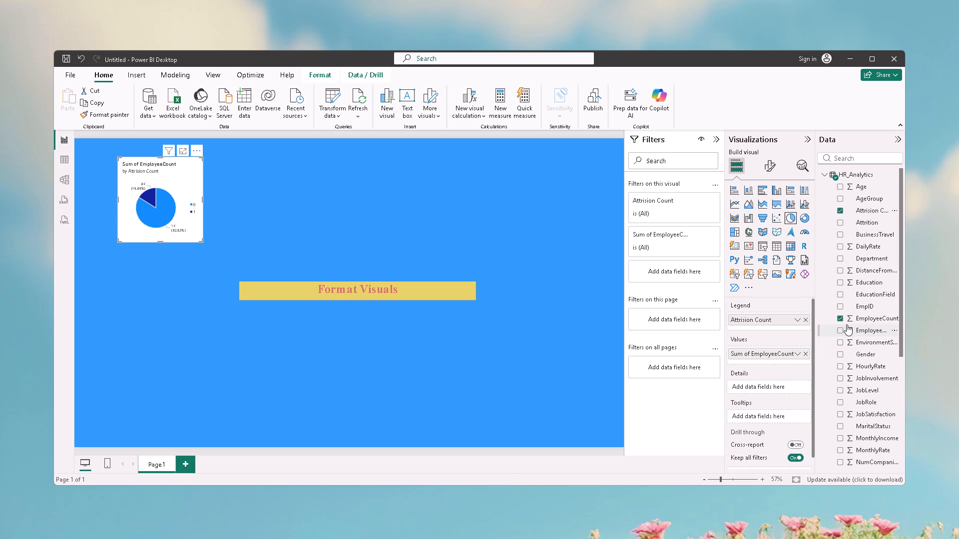
scroll(843, 326, down, 1)
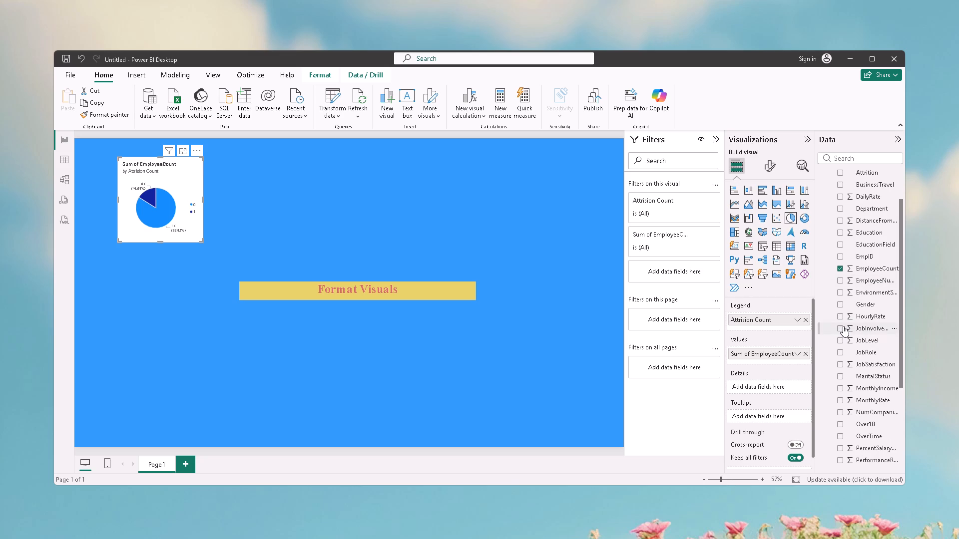
scroll(843, 325, up, 2)
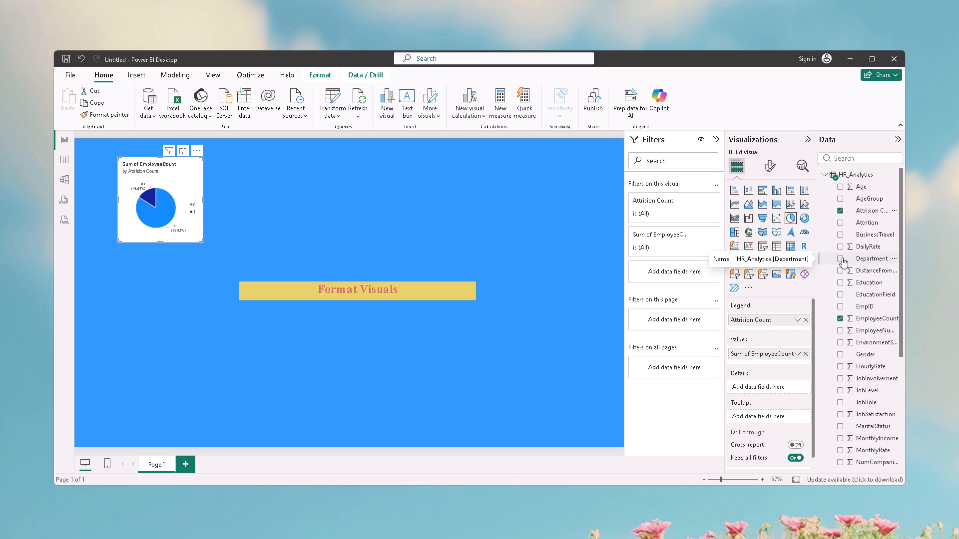
click(842, 258)
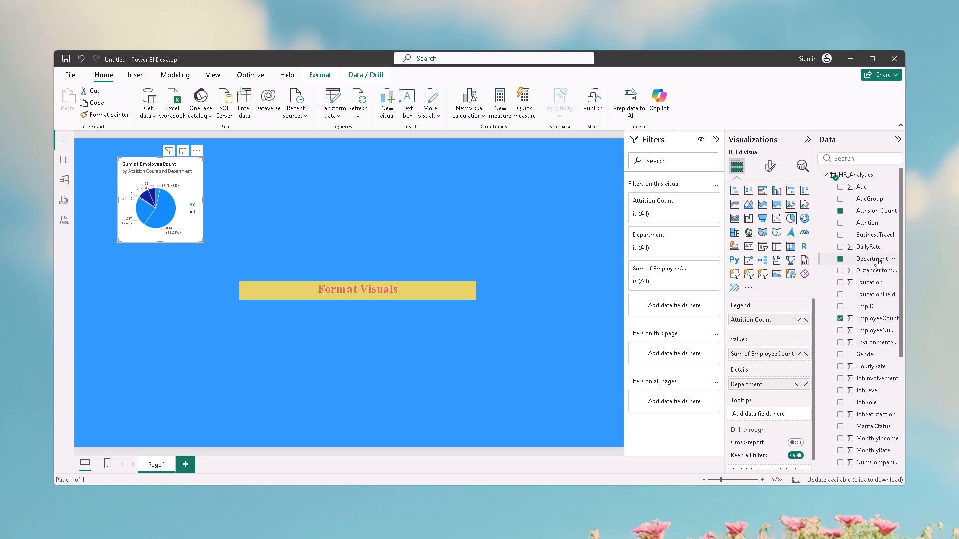
drag(877, 258, 804, 319)
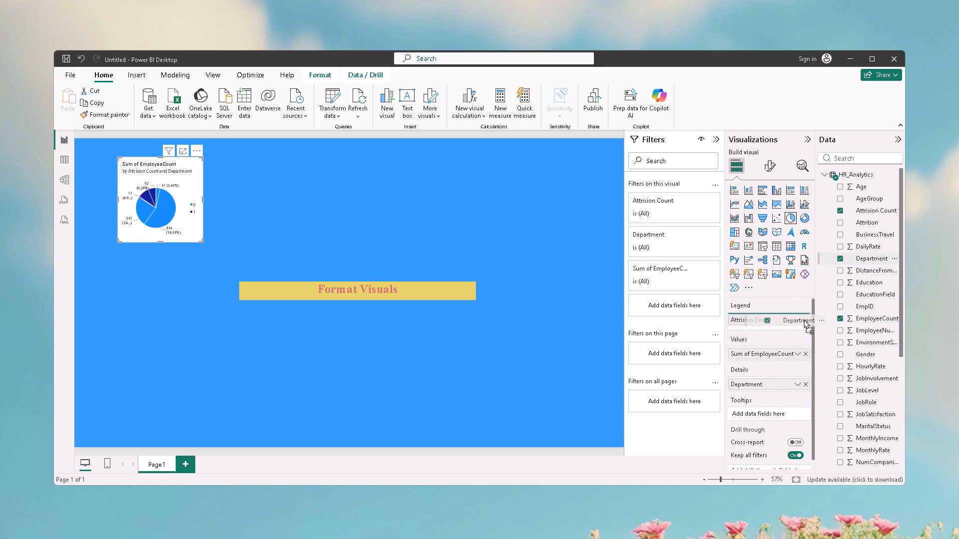
drag(804, 319, 787, 321)
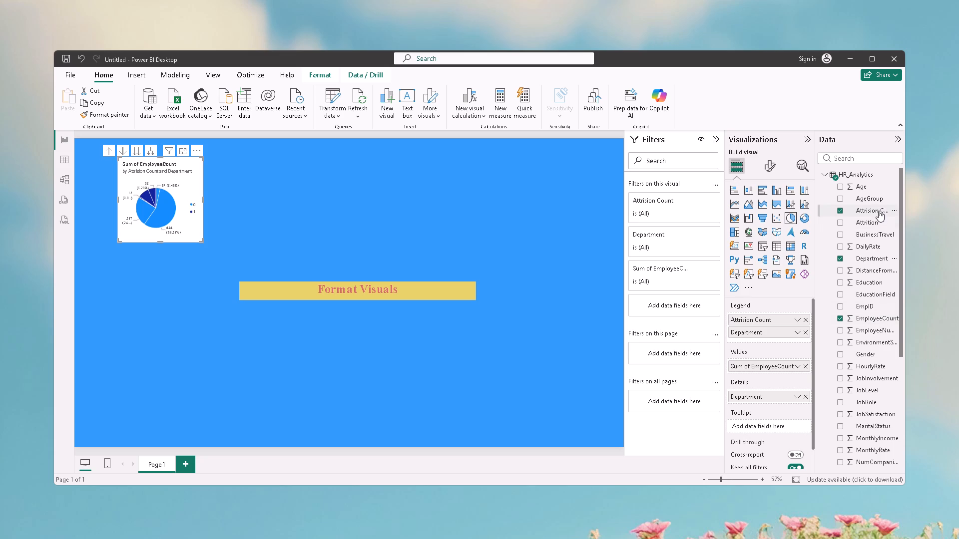
Replace the EmployeeCount sum in the pie chart's values with Attrision Count.
drag(879, 210, 785, 364)
drag(785, 364, 785, 364)
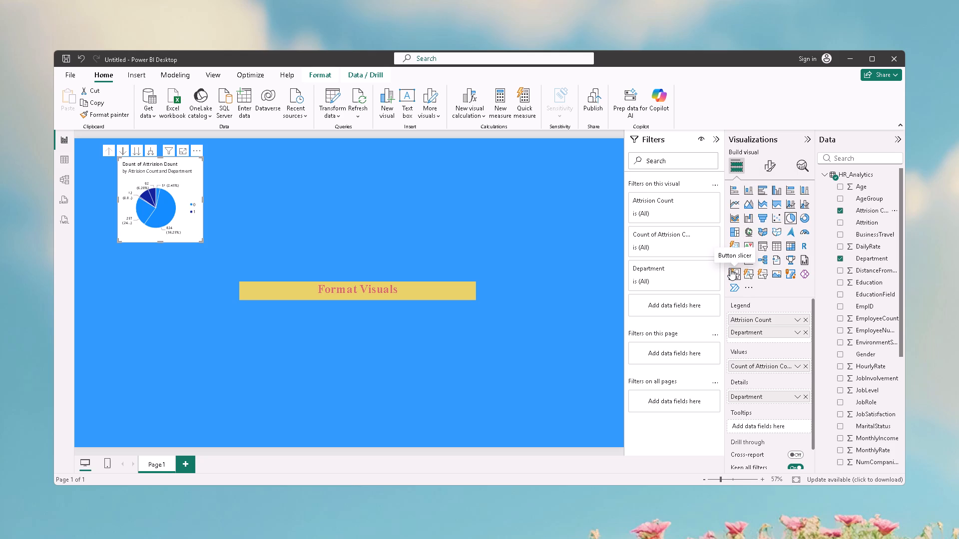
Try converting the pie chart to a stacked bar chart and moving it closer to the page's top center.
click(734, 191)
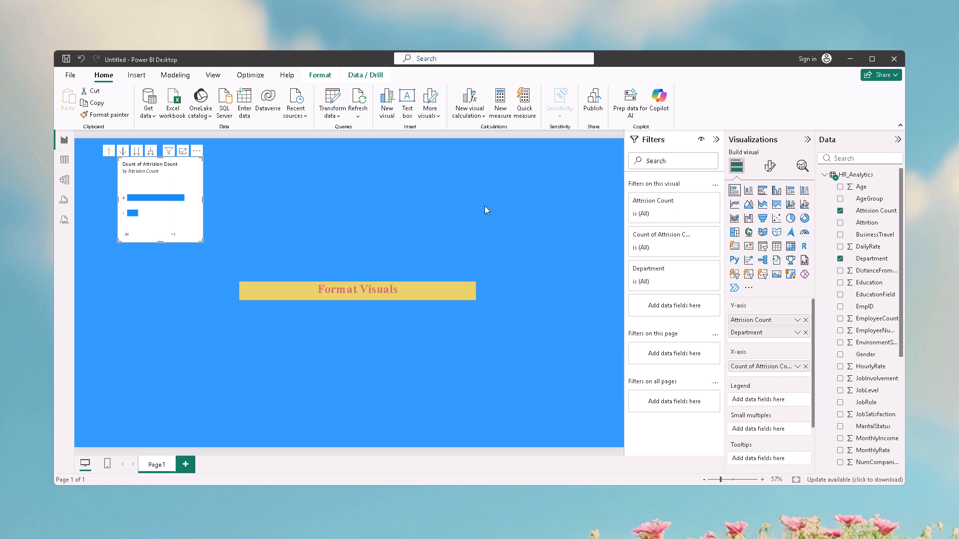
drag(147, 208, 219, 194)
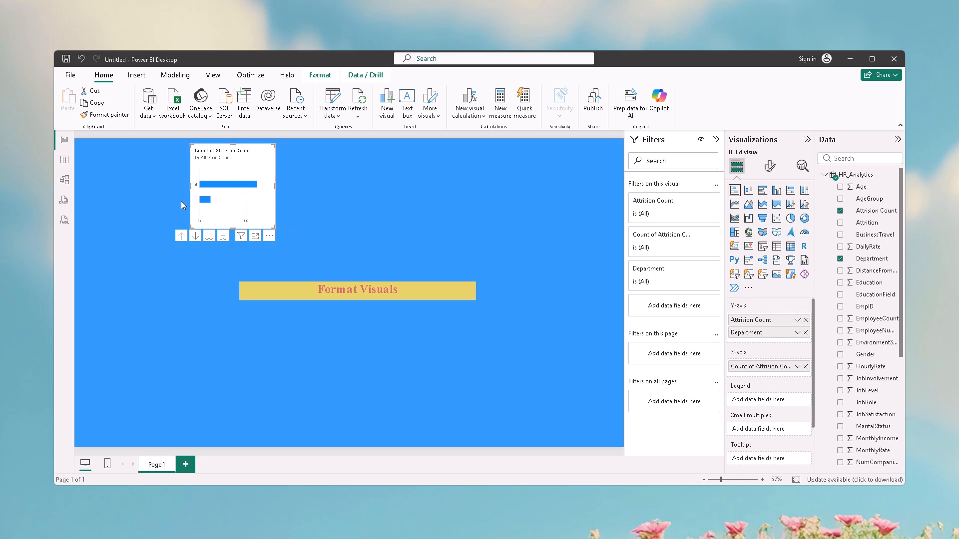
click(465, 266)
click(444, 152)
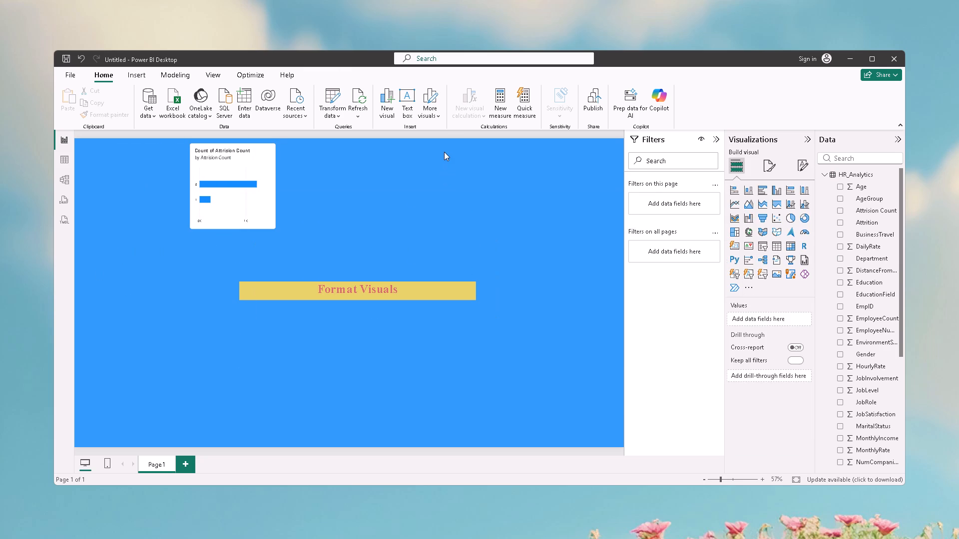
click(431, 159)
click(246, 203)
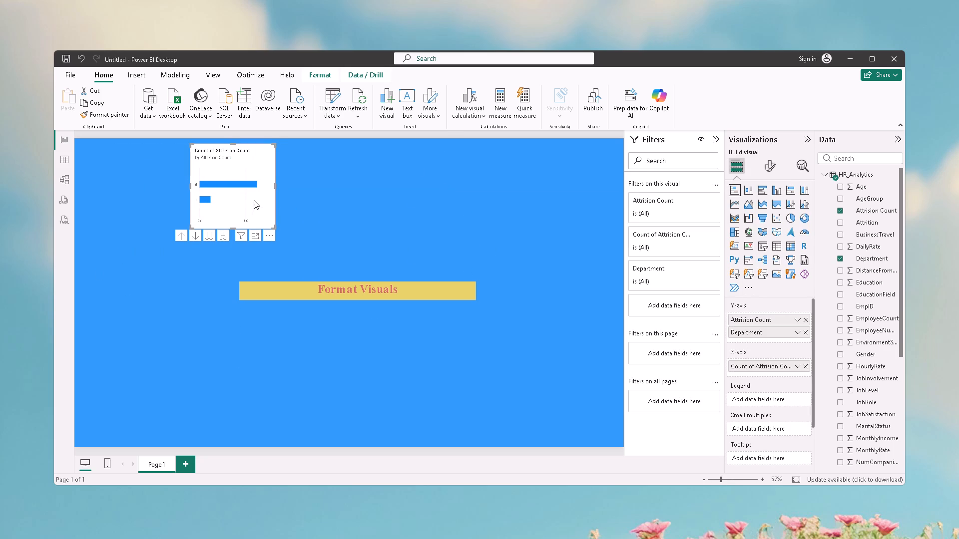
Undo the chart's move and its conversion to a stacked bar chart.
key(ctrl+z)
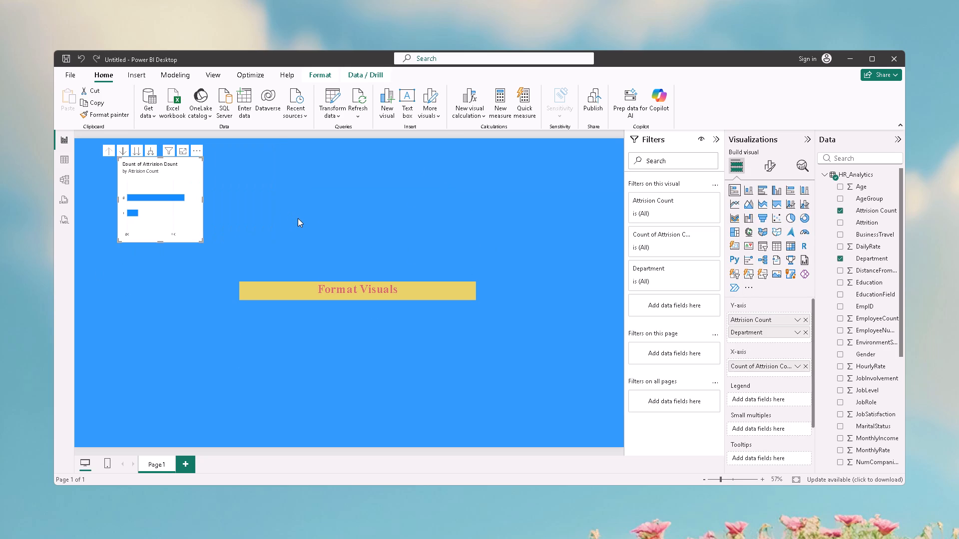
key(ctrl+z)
With no visual selected, add a new stacked bar chart and place it just to the right of the pie chart.
click(317, 216)
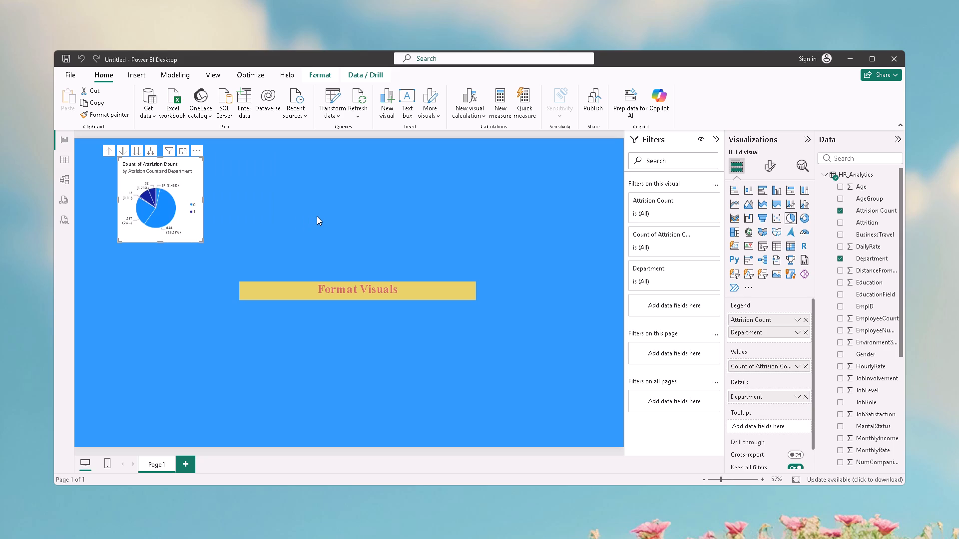
click(733, 189)
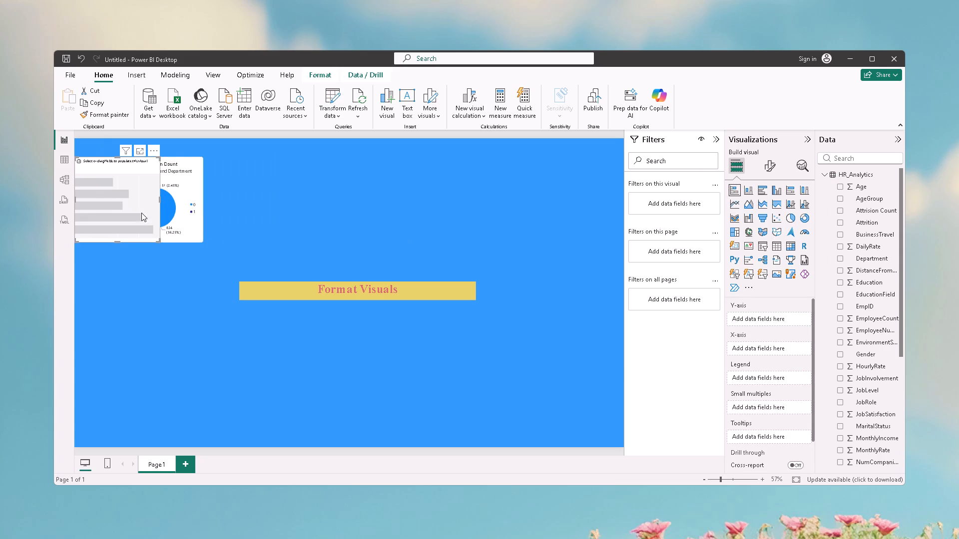
drag(137, 209, 293, 213)
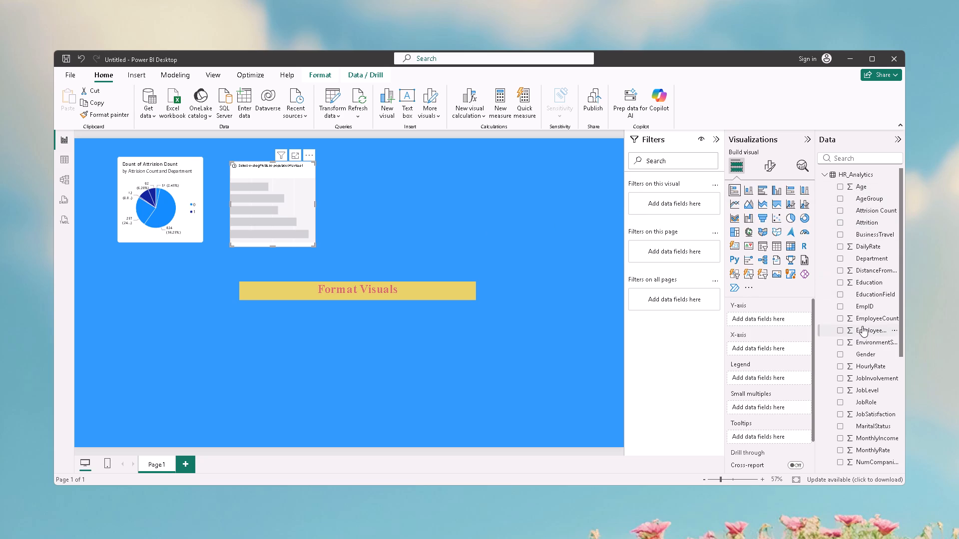
Fill the stacked bar chart with EmployeeCount on the X-axis and Gender on the Y-axis.
click(840, 316)
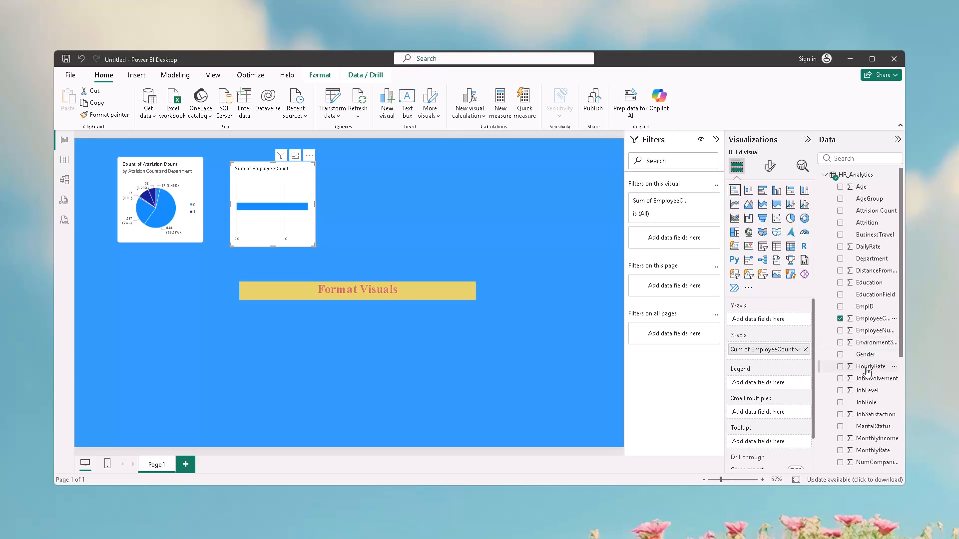
scroll(866, 222, down, 3)
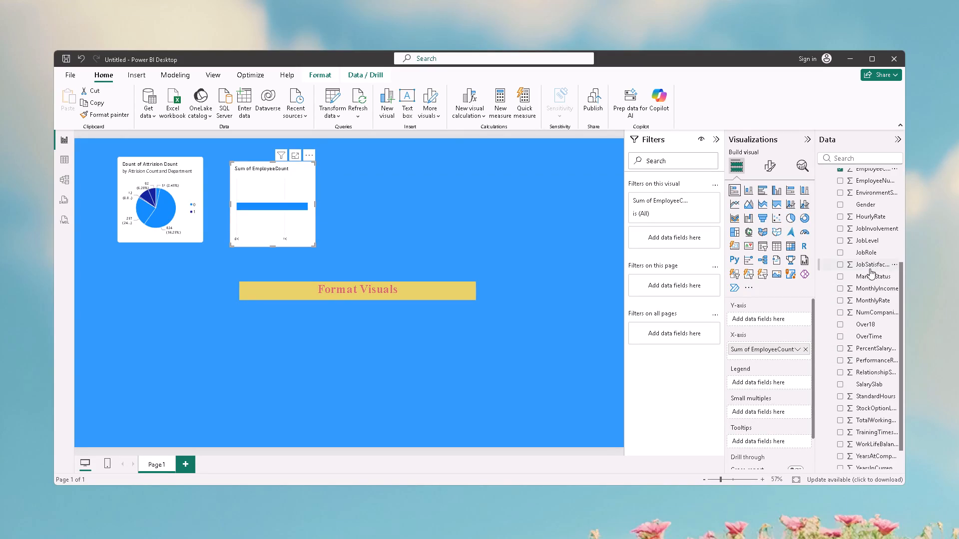
scroll(870, 273, up, 3)
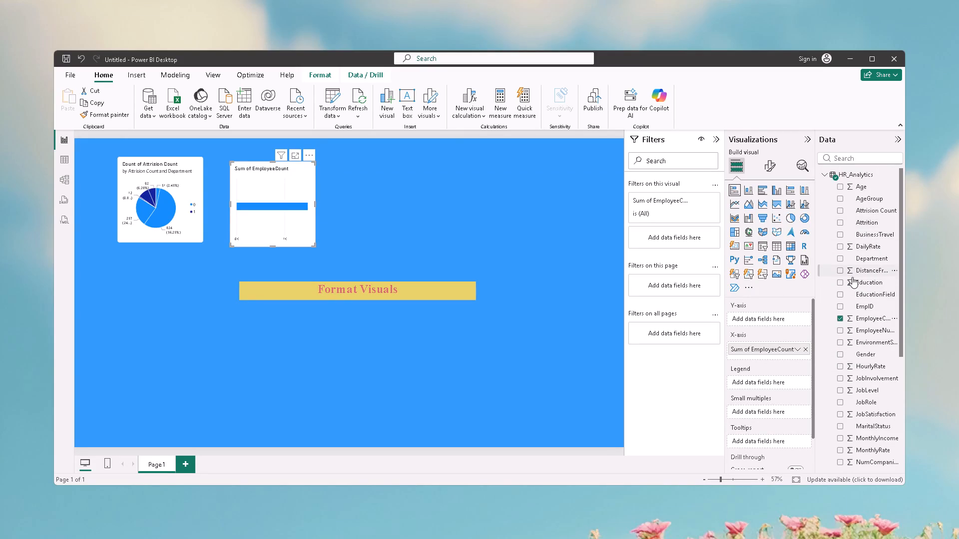
click(839, 355)
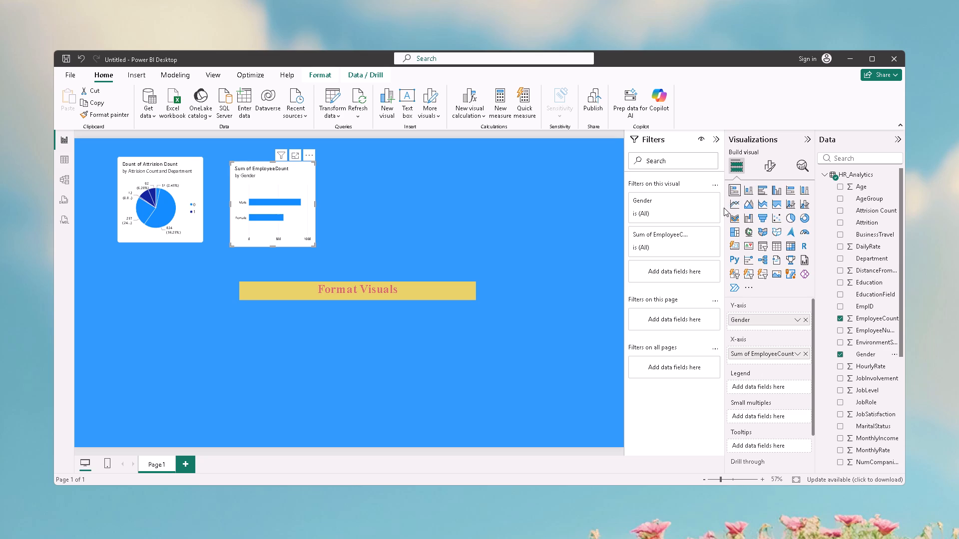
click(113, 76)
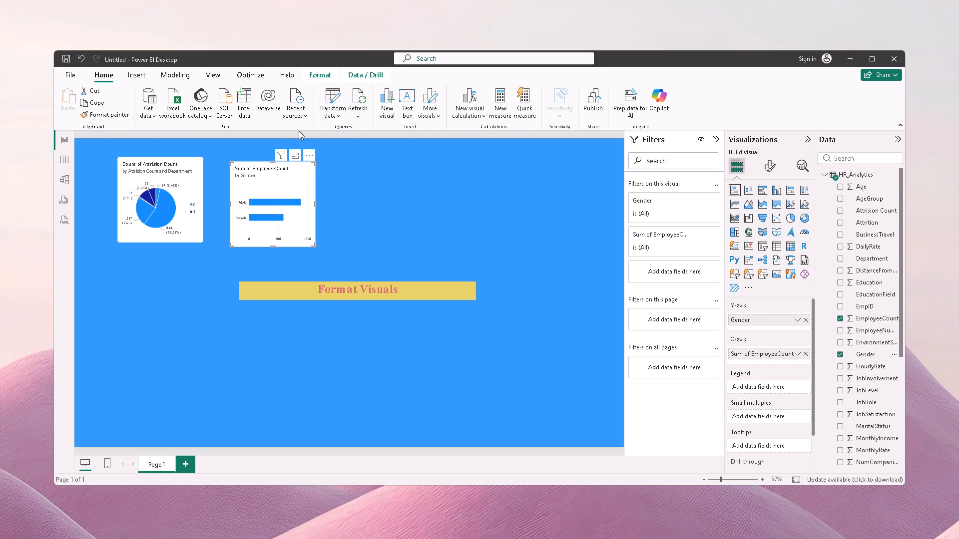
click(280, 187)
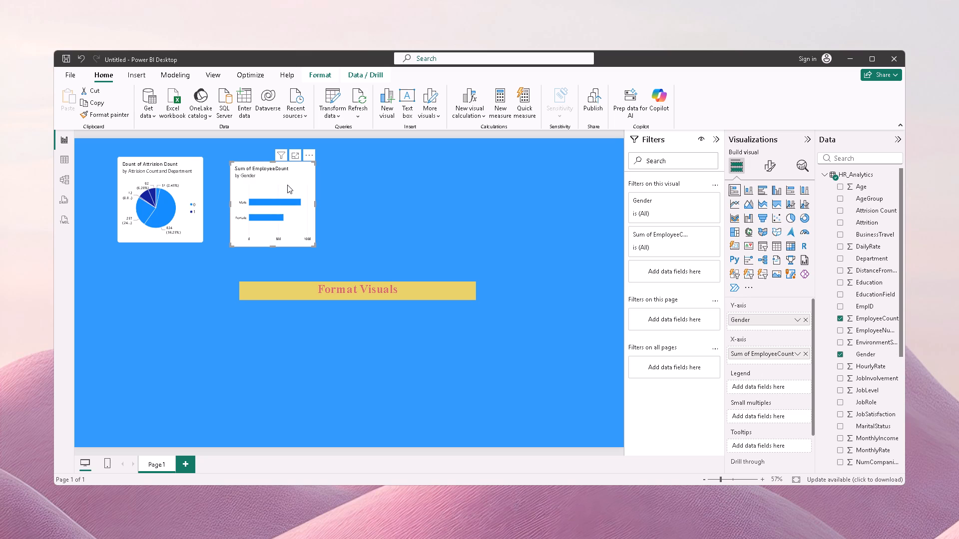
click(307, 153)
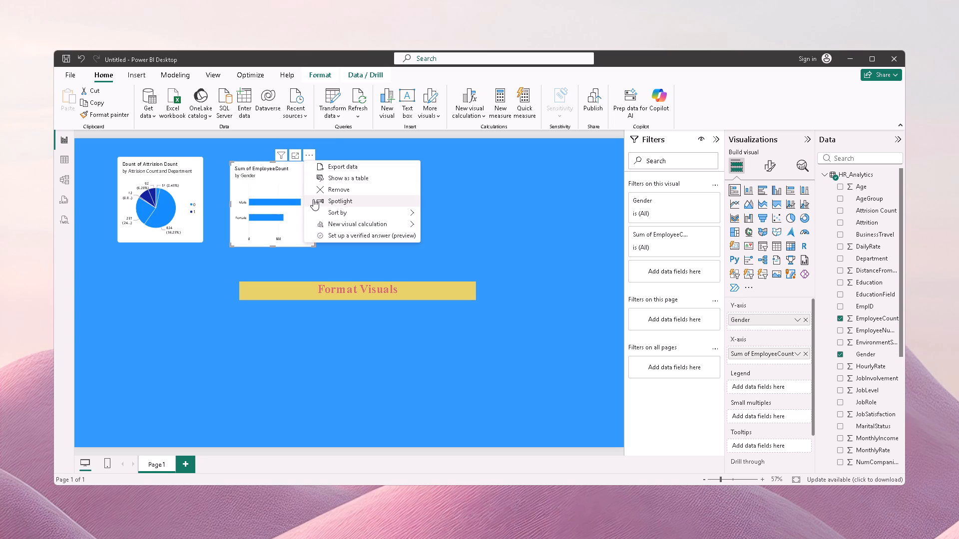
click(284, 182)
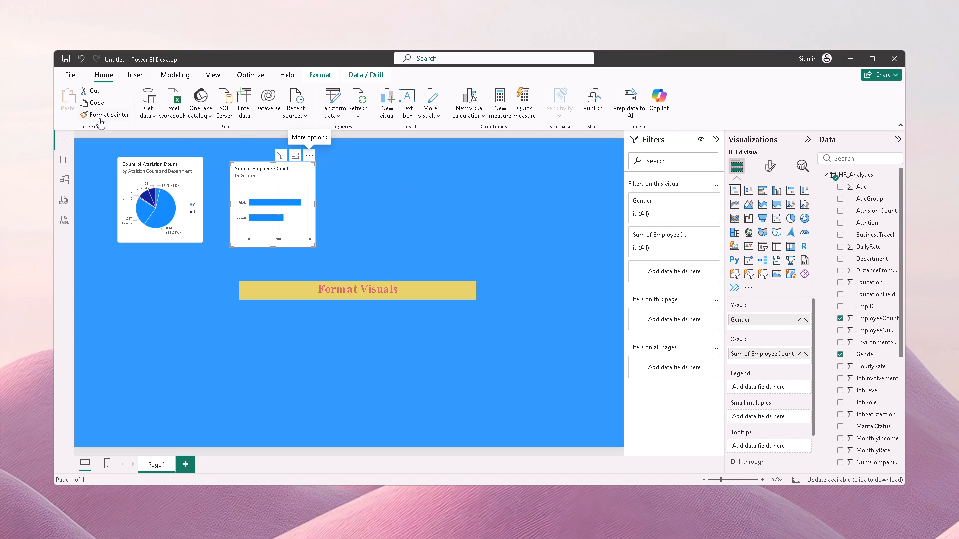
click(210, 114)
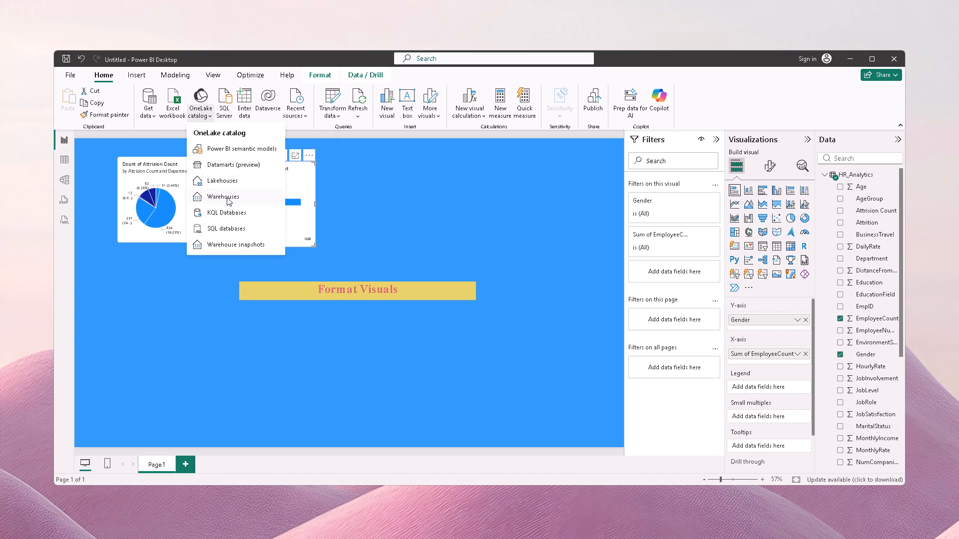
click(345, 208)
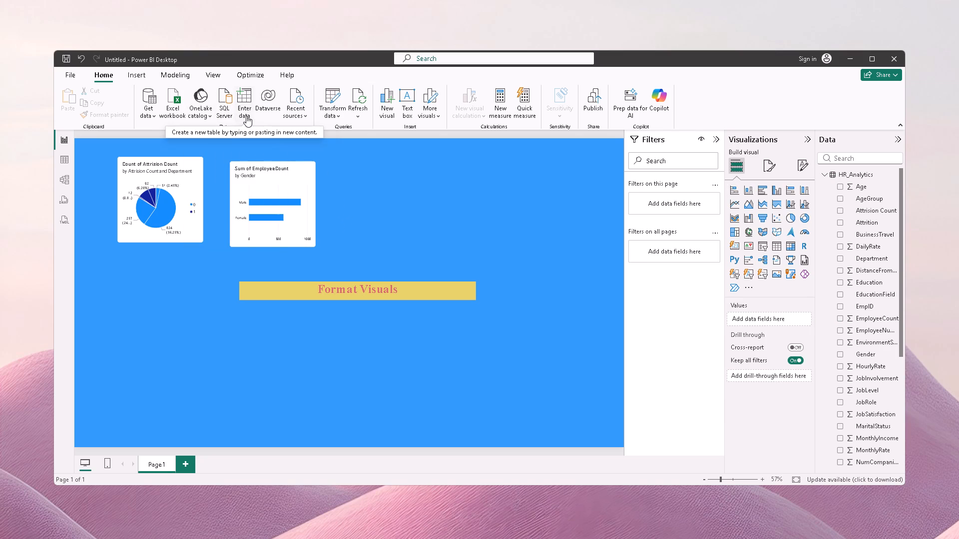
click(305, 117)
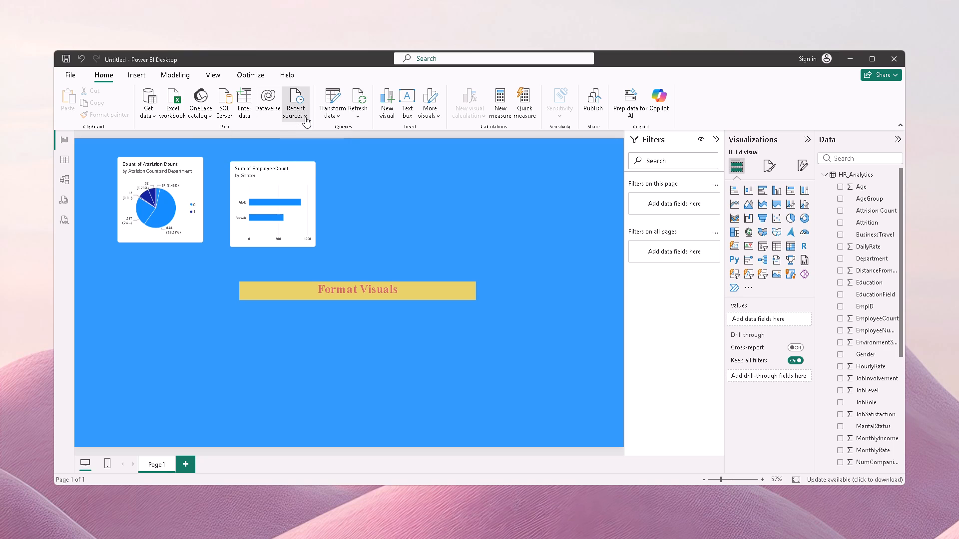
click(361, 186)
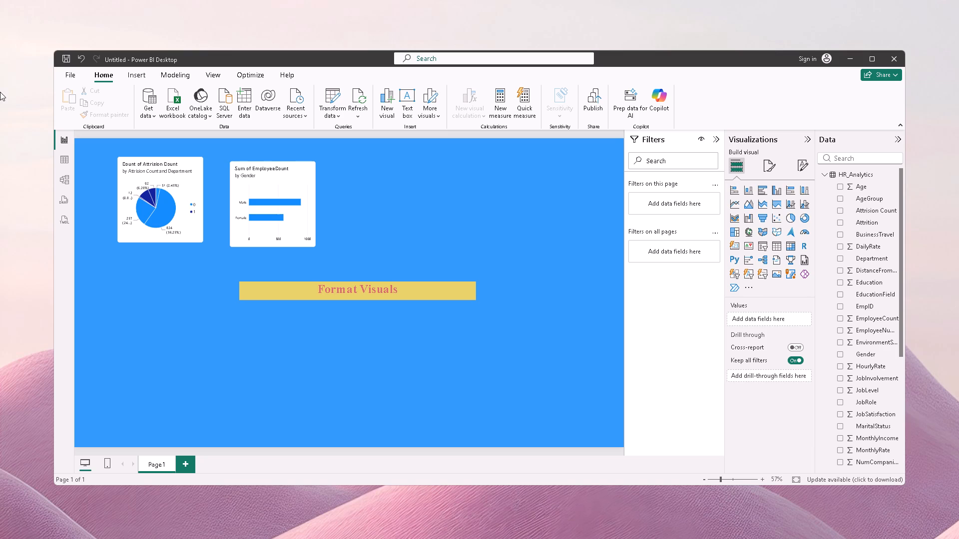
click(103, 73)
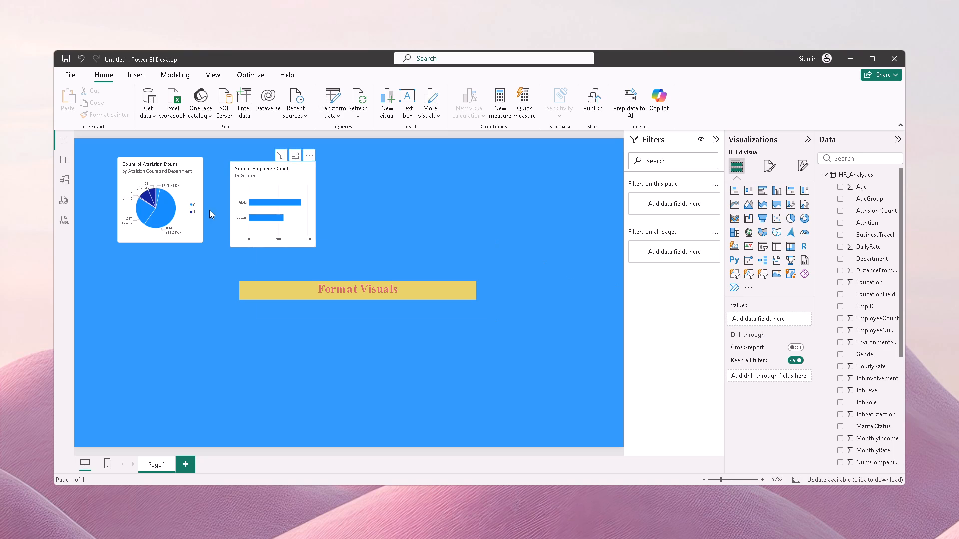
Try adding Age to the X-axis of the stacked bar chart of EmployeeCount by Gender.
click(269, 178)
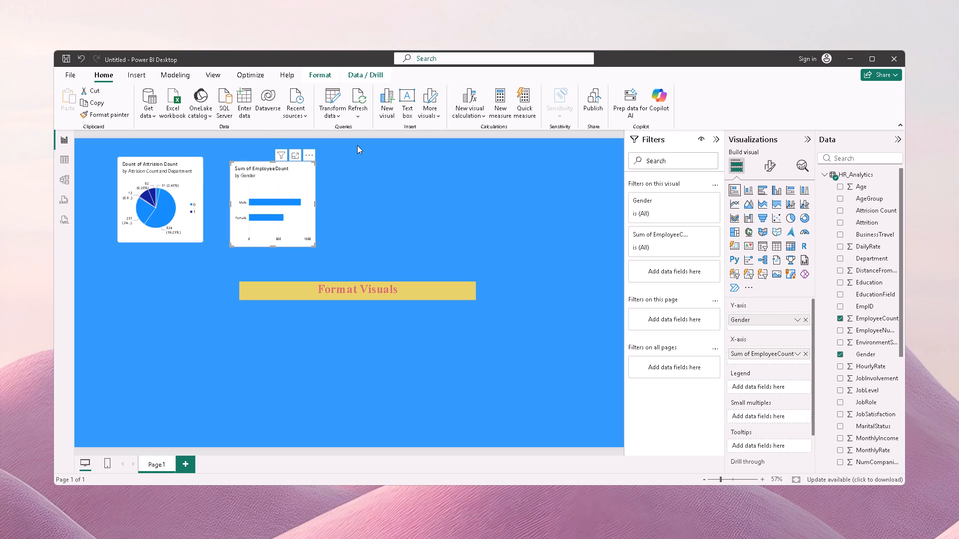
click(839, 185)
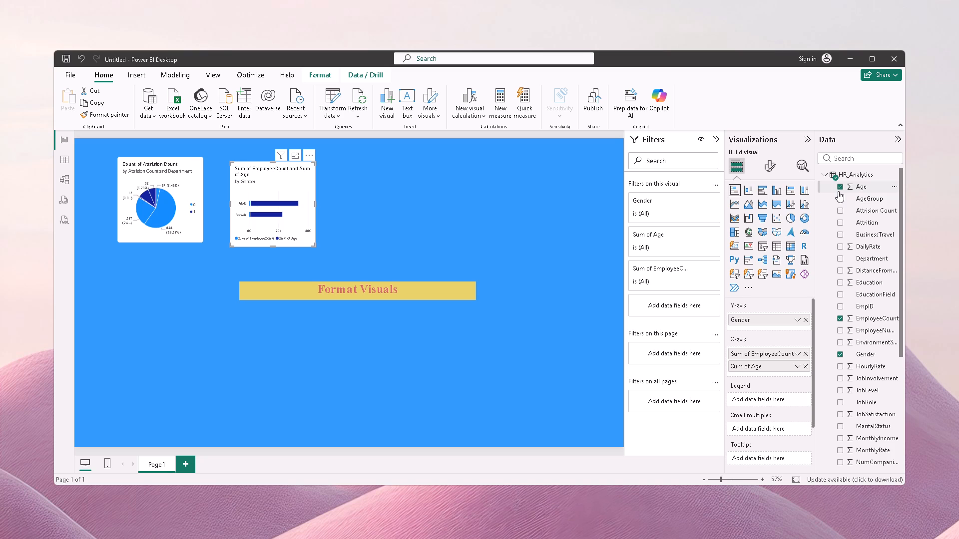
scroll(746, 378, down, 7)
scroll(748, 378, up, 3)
Check the filters affecting the bar chart and its available options, and view the chart in focus mode.
click(284, 154)
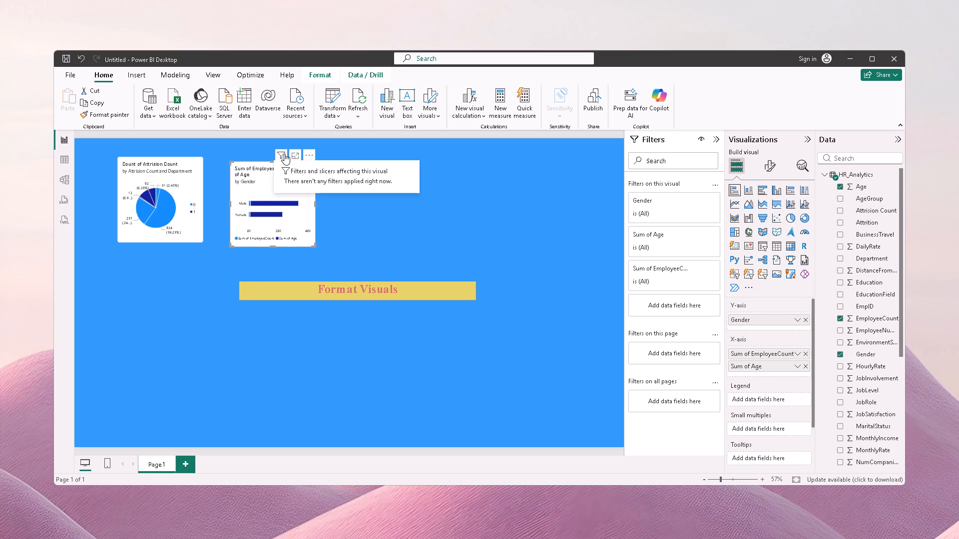
click(284, 154)
click(309, 153)
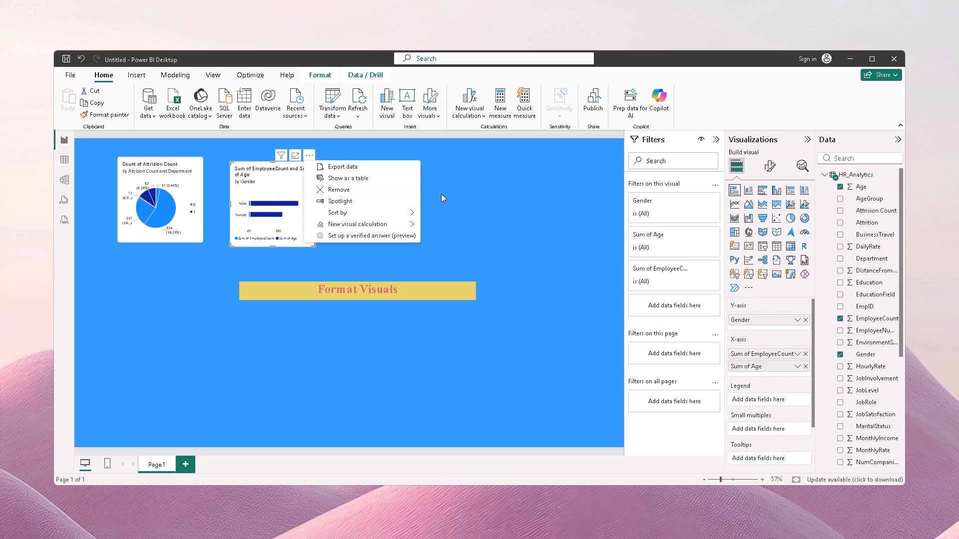
click(456, 196)
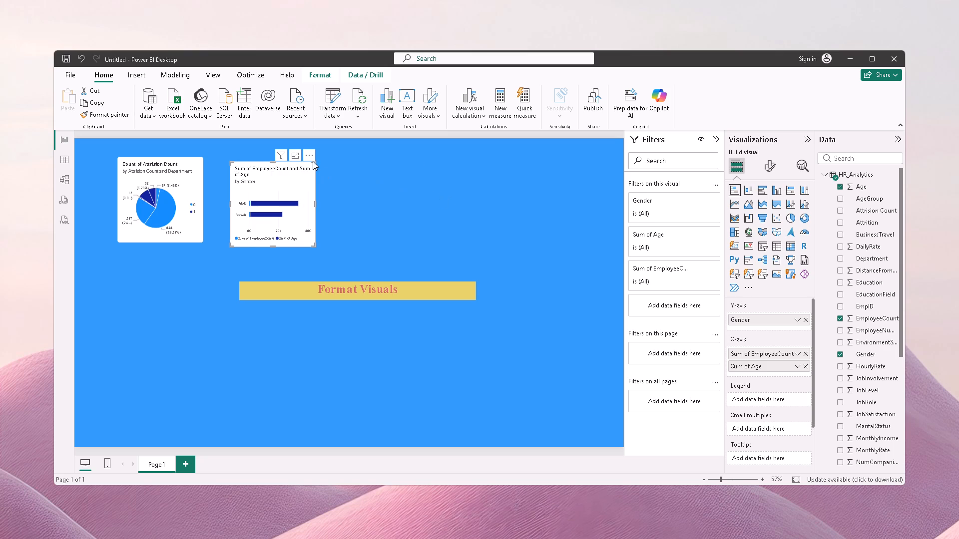
click(296, 154)
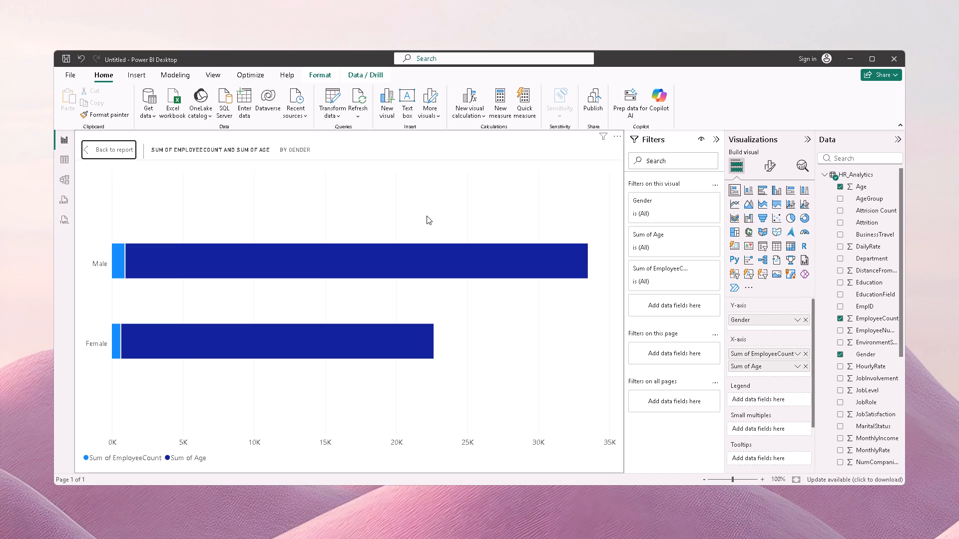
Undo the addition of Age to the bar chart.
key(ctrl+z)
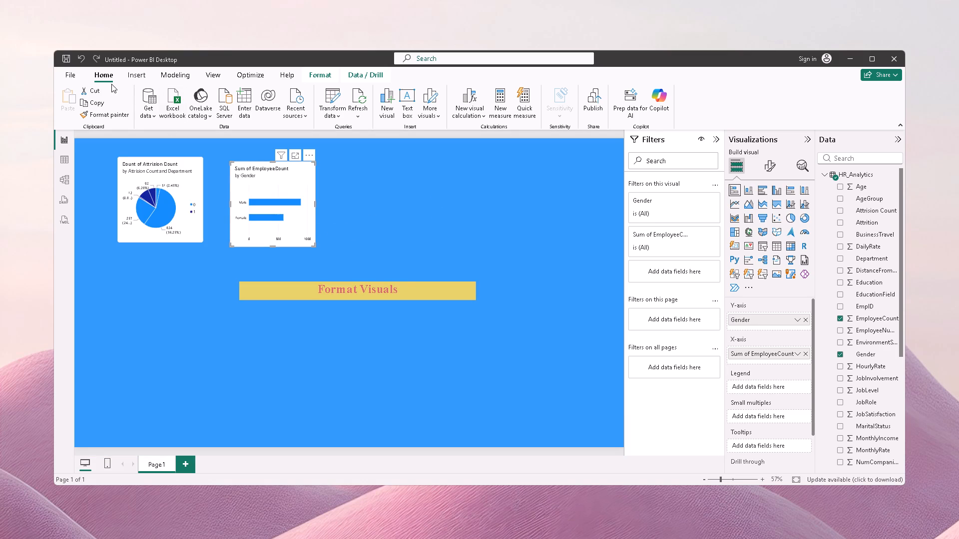
Look through the table, DAX query and model views of HR_Analytics and their commands, and return to the report view.
click(64, 165)
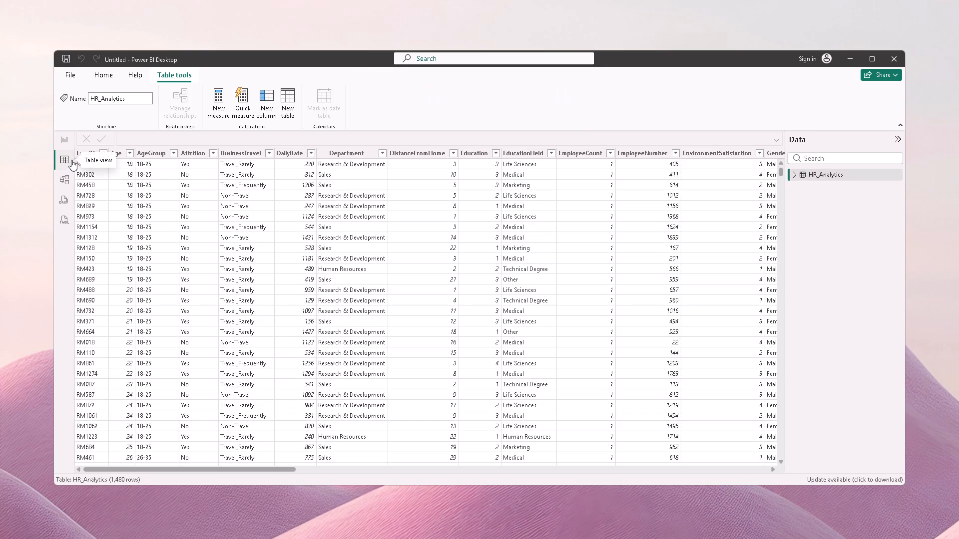
click(102, 75)
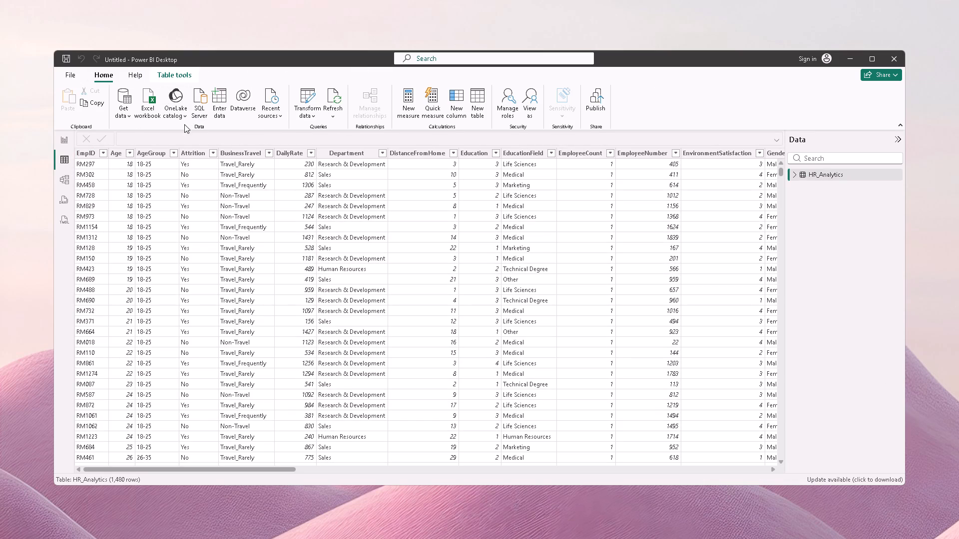
click(105, 76)
click(64, 201)
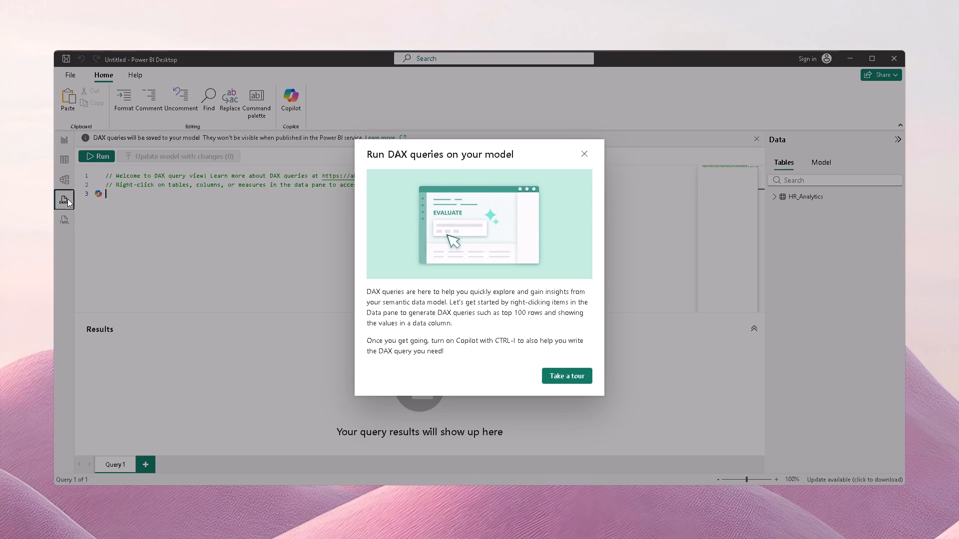
click(68, 186)
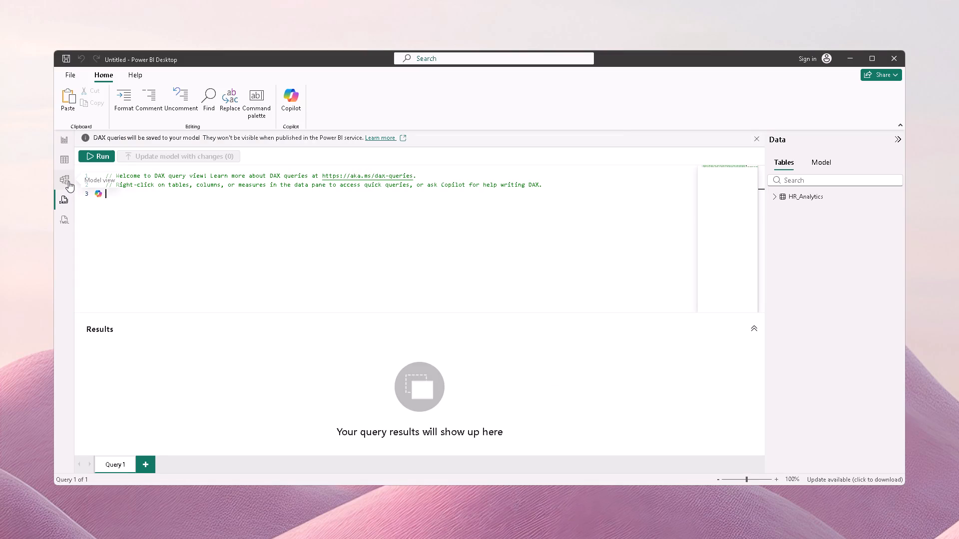
click(68, 181)
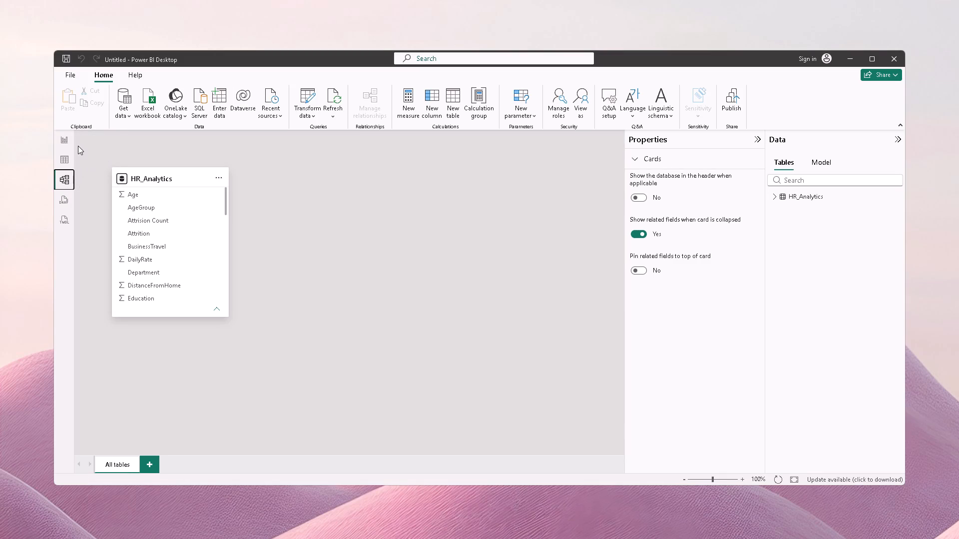
click(64, 157)
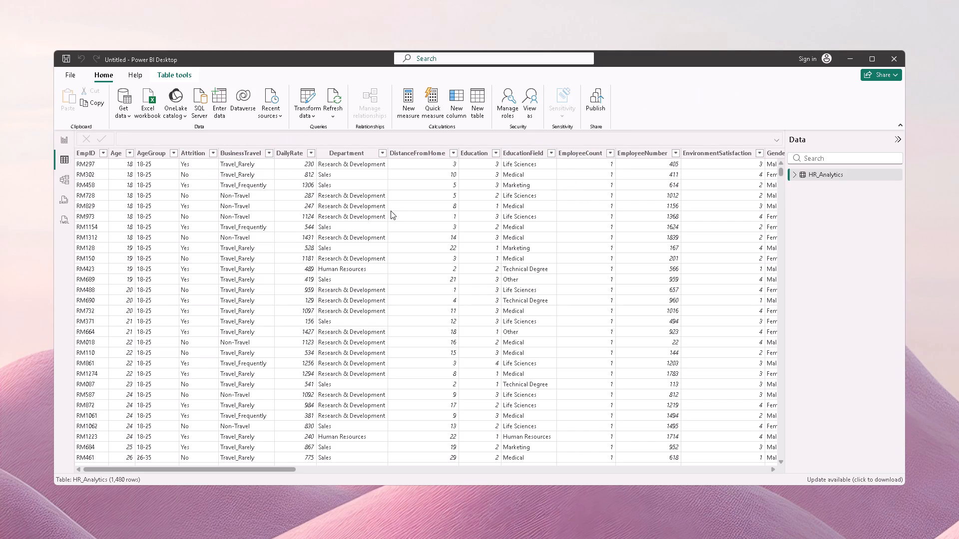
click(69, 76)
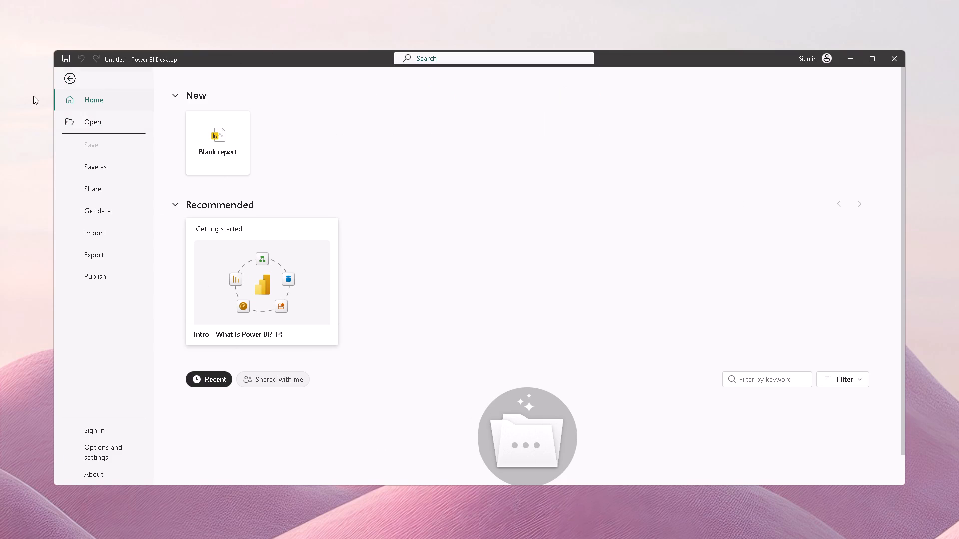
click(71, 76)
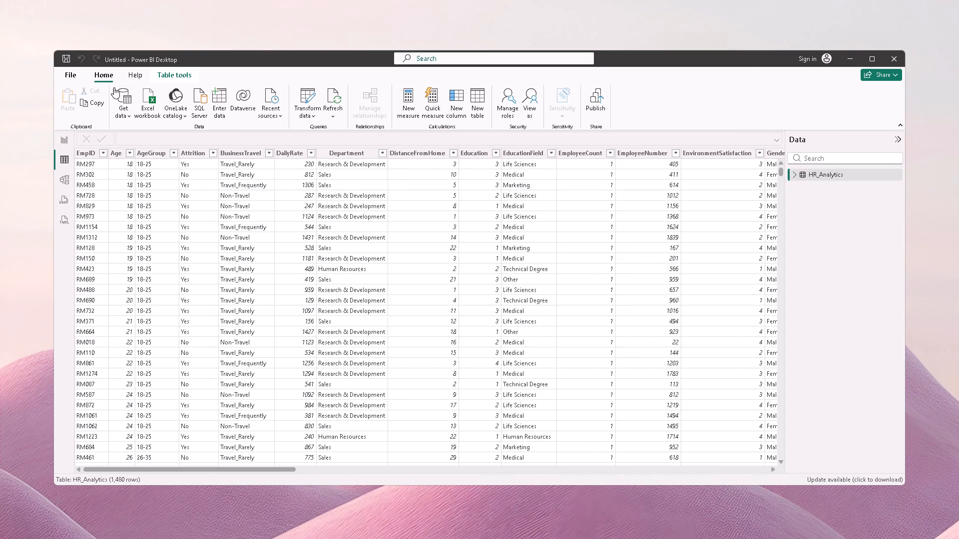
click(161, 72)
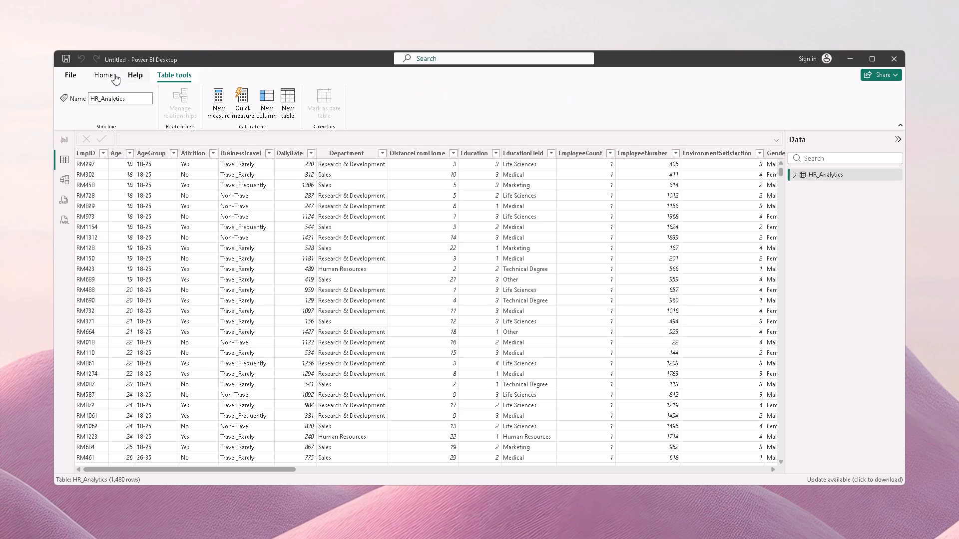
click(134, 76)
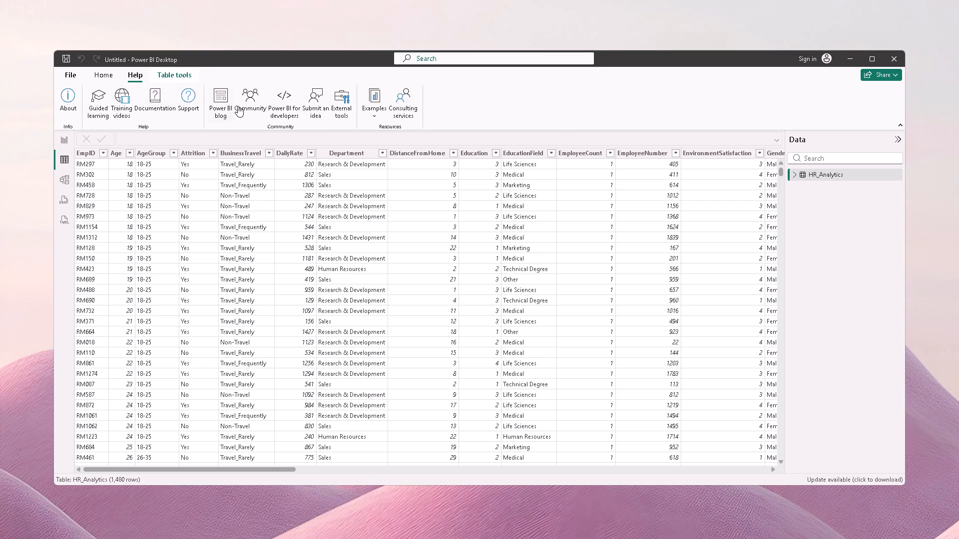
click(104, 71)
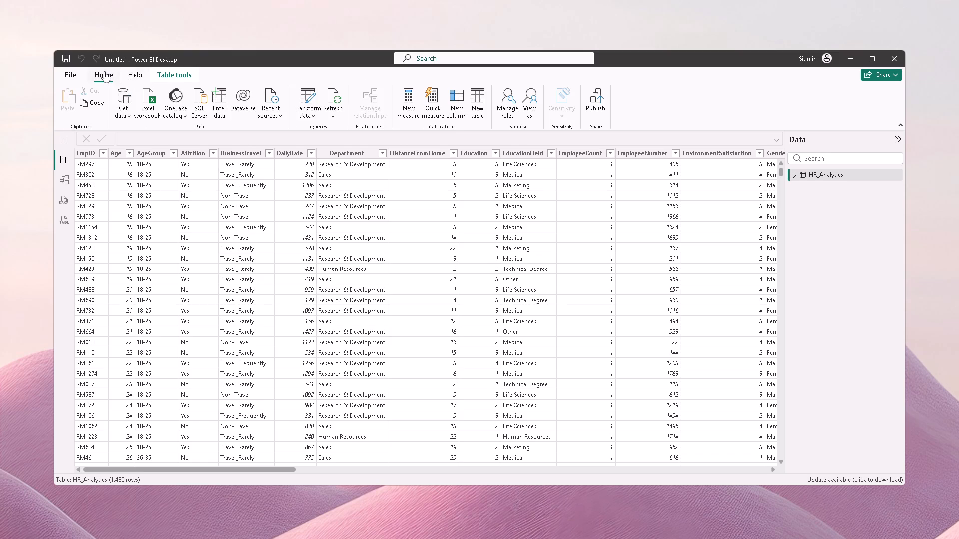
click(64, 141)
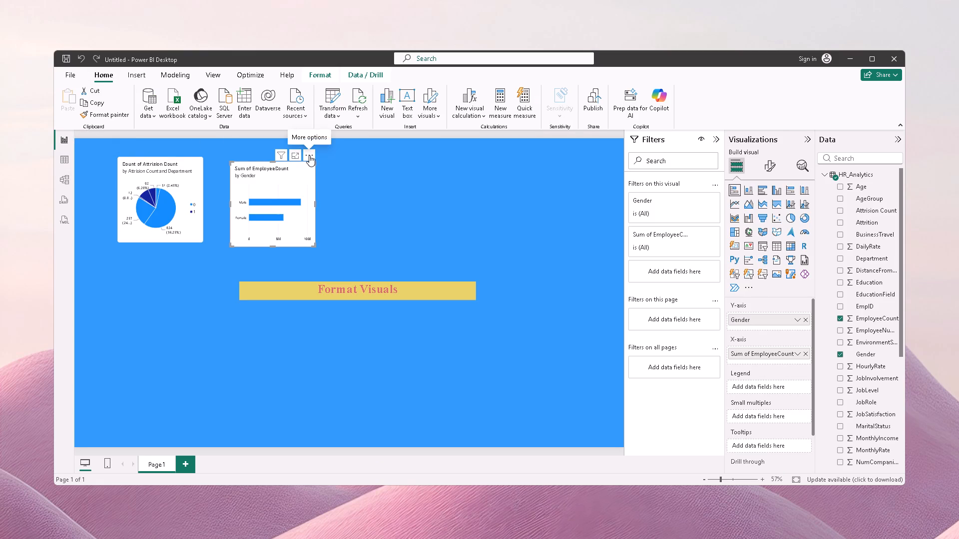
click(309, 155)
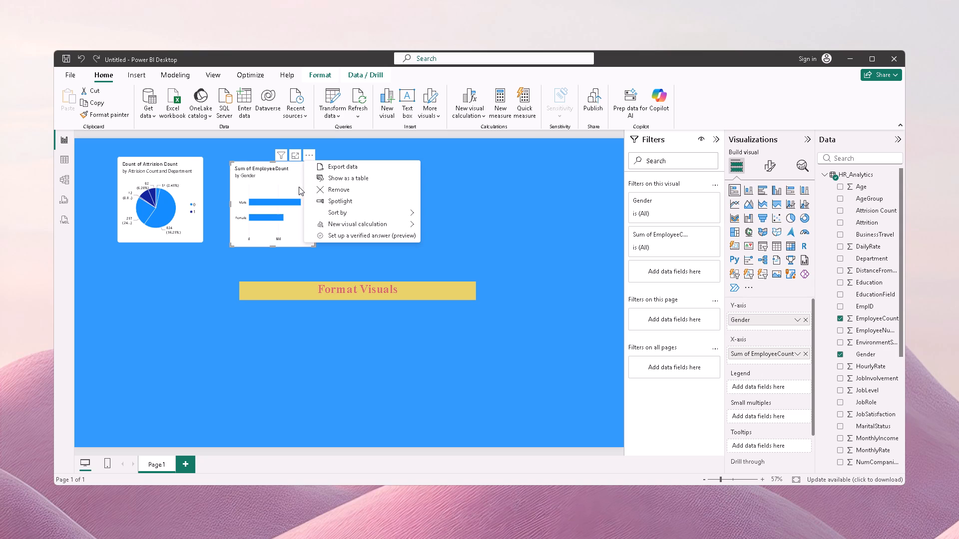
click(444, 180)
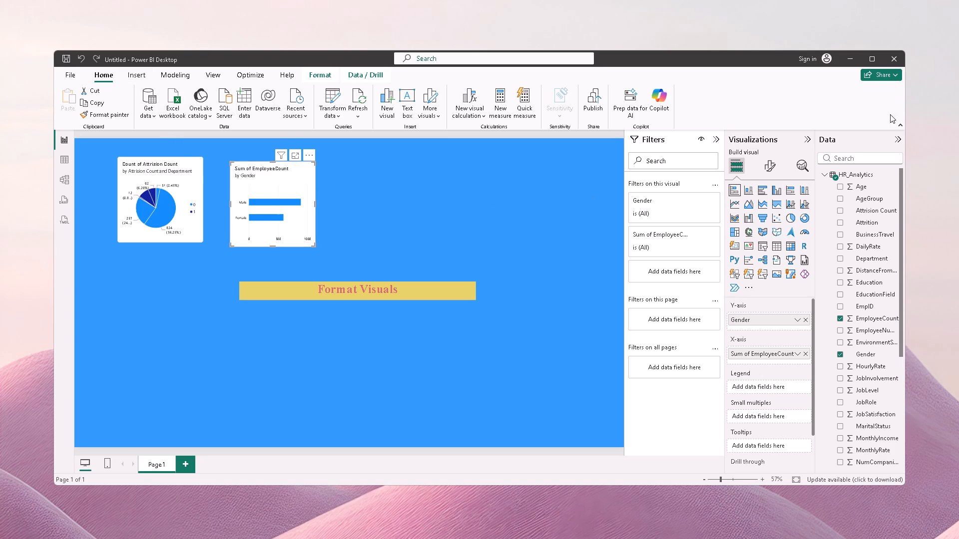
Add Age to the X-axis of the Gender bar chart alongside EmployeeCount.
click(839, 185)
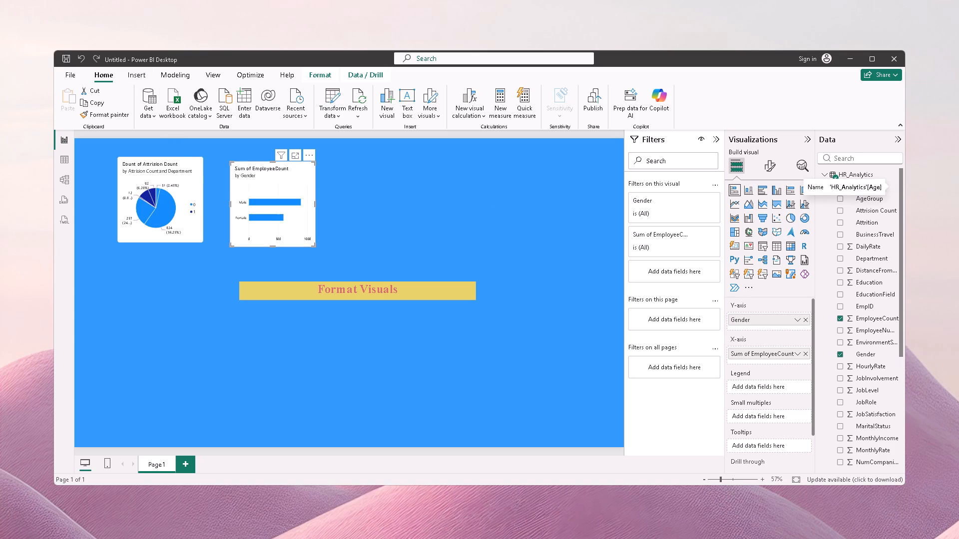
click(841, 186)
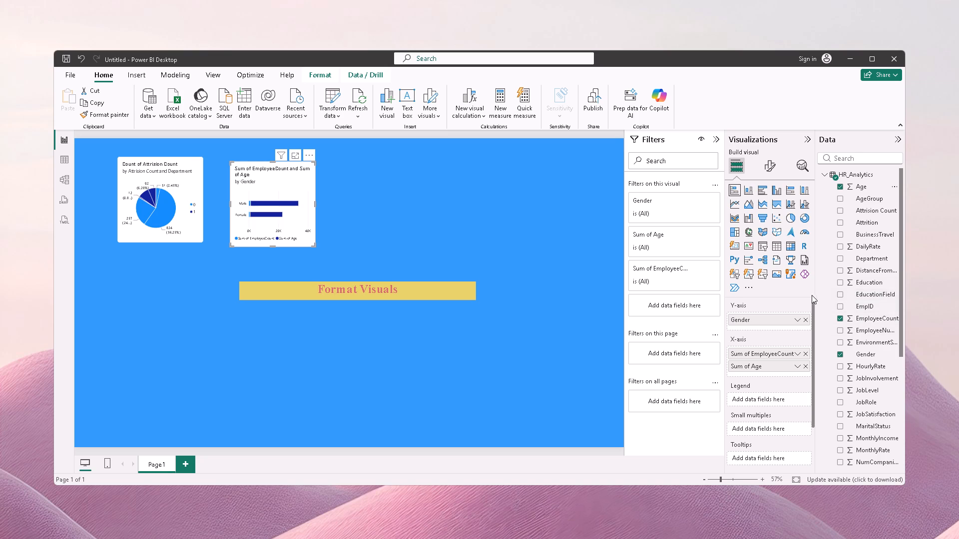
right_click(304, 176)
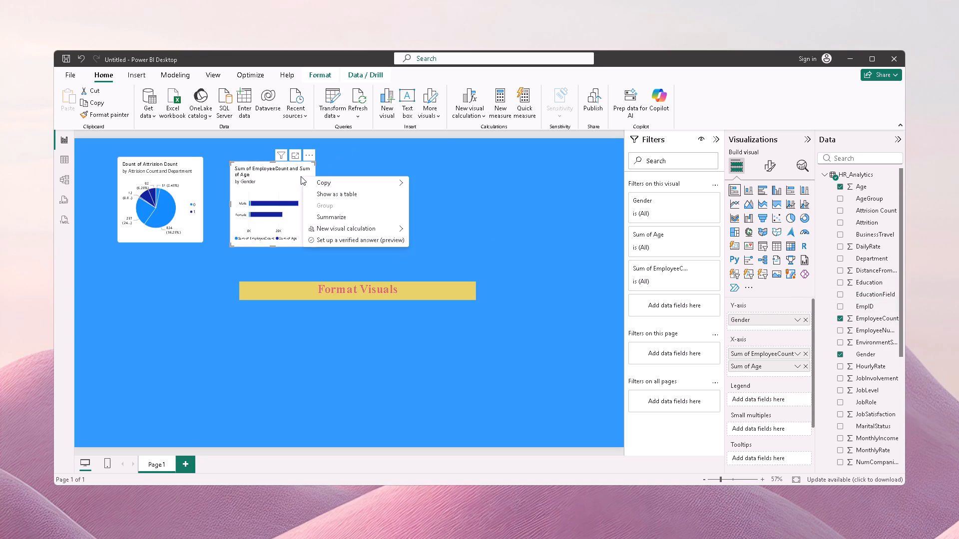
click(286, 184)
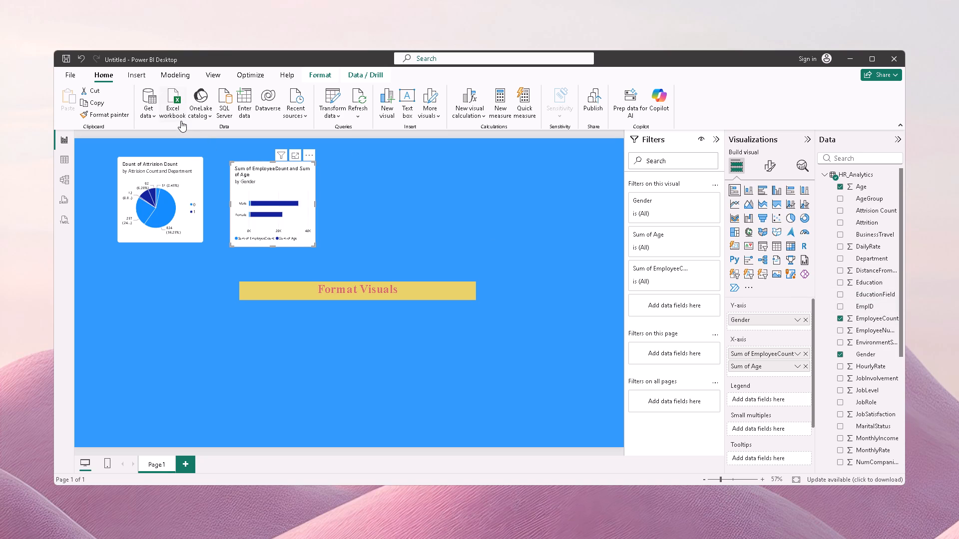
With no visual selected, add a new stacked bar chart and place it to the right of the EmployeeCount and Age chart.
click(732, 194)
click(381, 218)
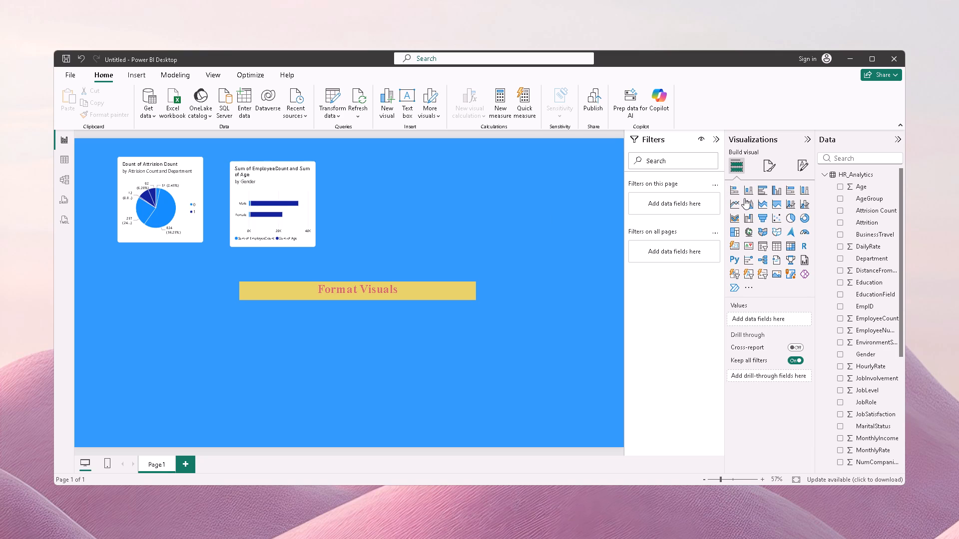
click(732, 193)
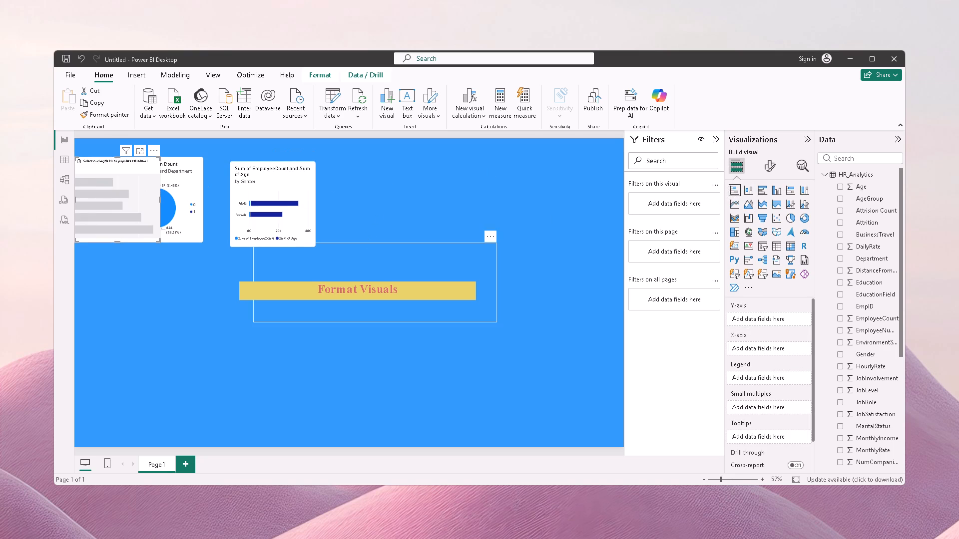
click(413, 244)
click(531, 359)
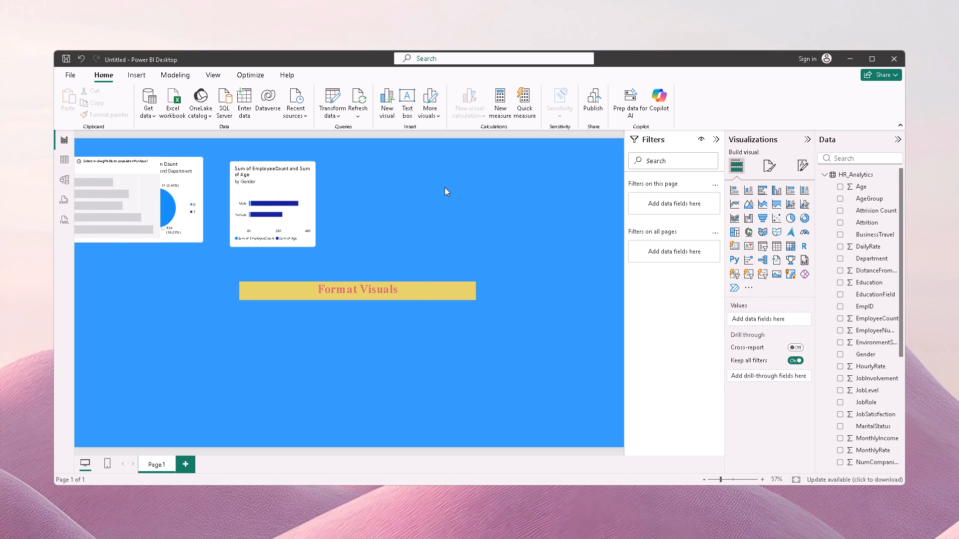
drag(145, 188, 339, 219)
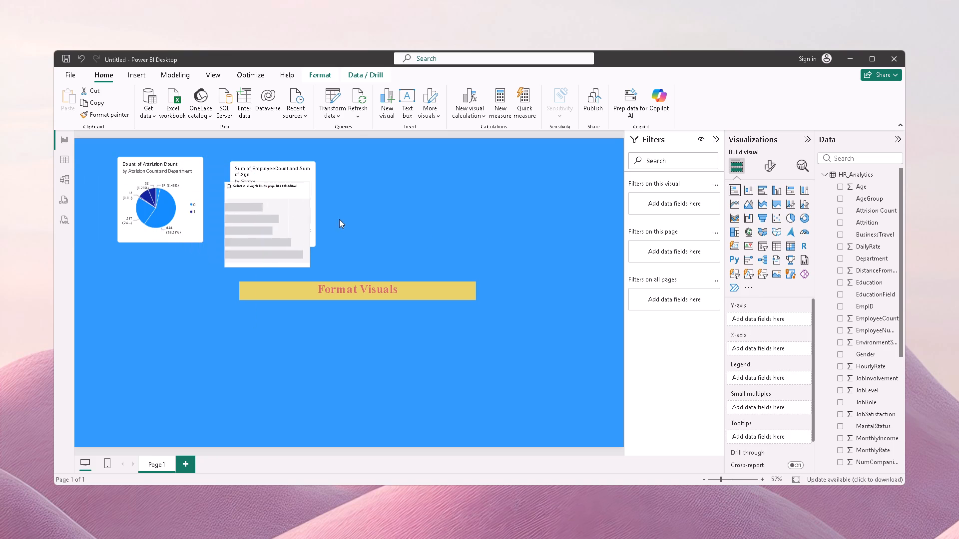
drag(339, 219, 456, 196)
Remove the empty stacked bar chart beside the EmployeeCount and Age chart.
click(467, 157)
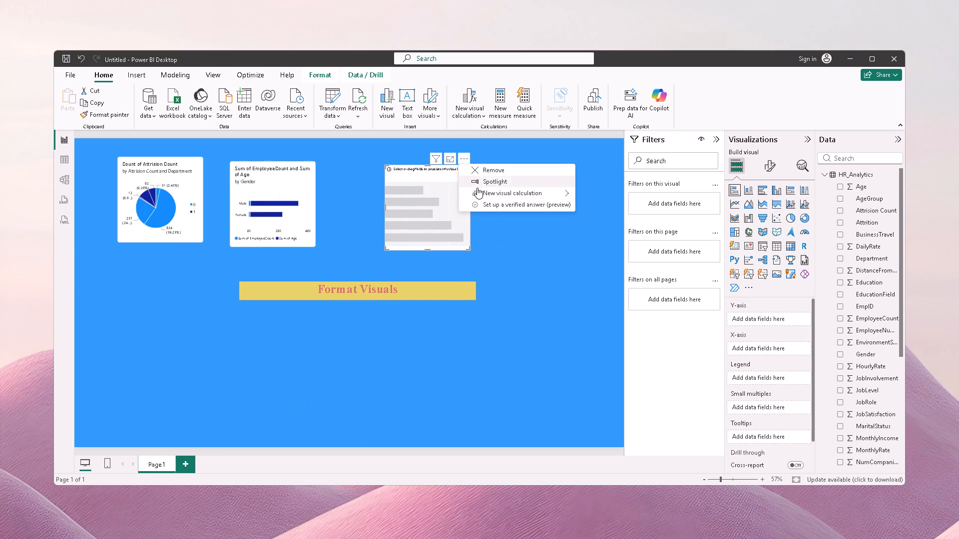
click(496, 171)
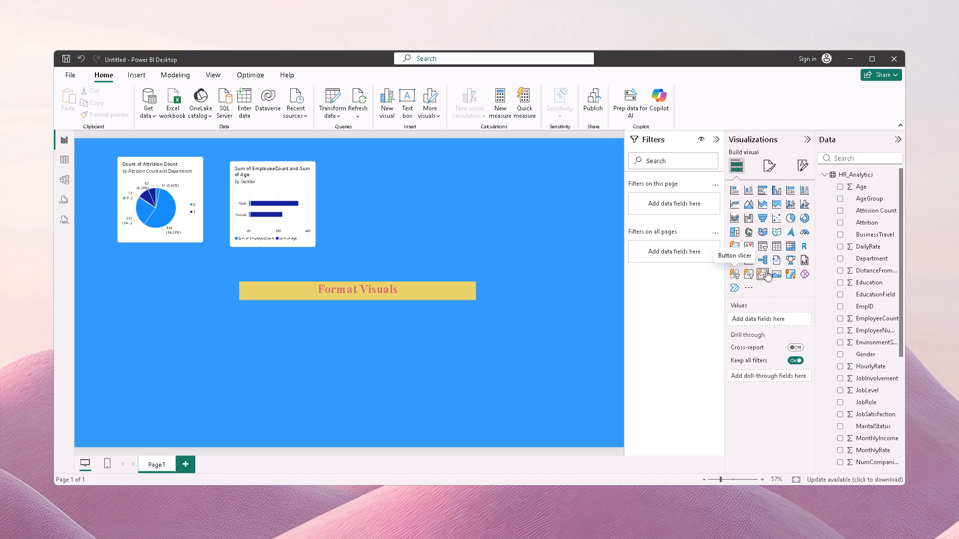
Add a matrix visual and place it to the right of the EmployeeCount and Age bar chart.
click(792, 242)
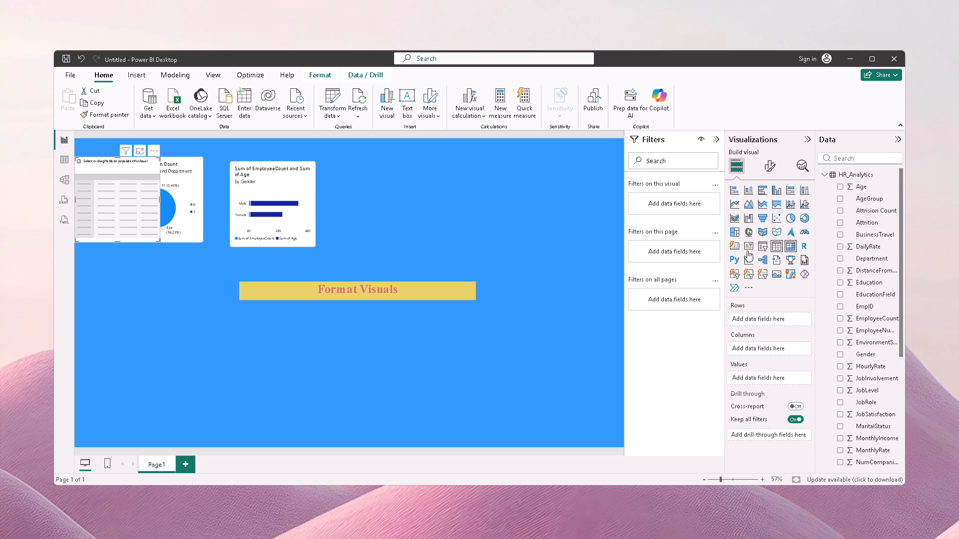
drag(136, 193, 439, 206)
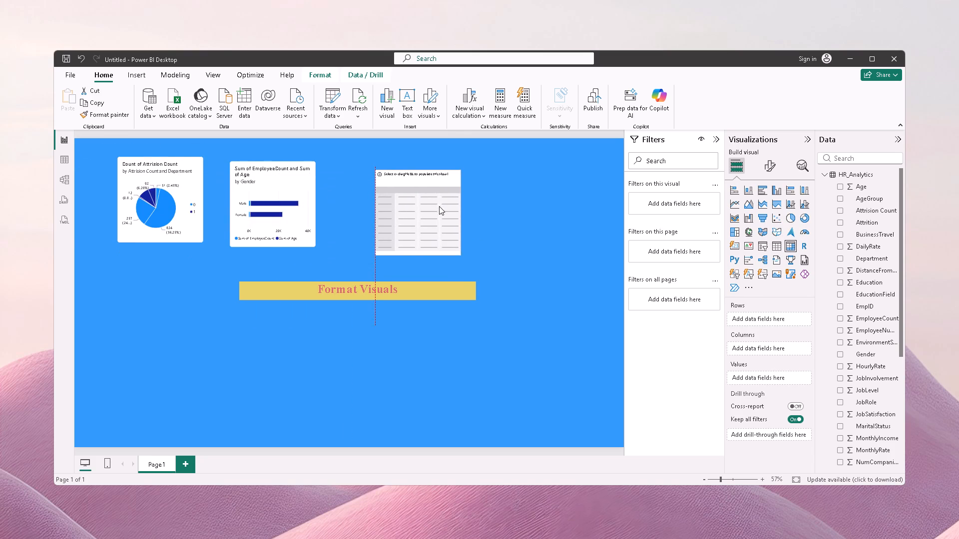
drag(439, 206, 405, 203)
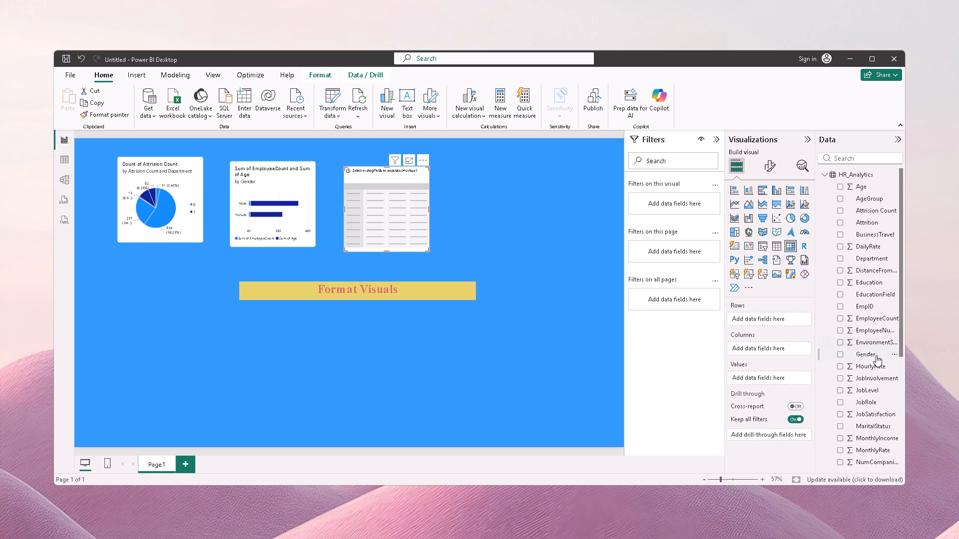
Add JobRole twice to the matrix's Rows and the sum of JobSatisfaction to its Values.
click(839, 402)
drag(854, 401, 782, 367)
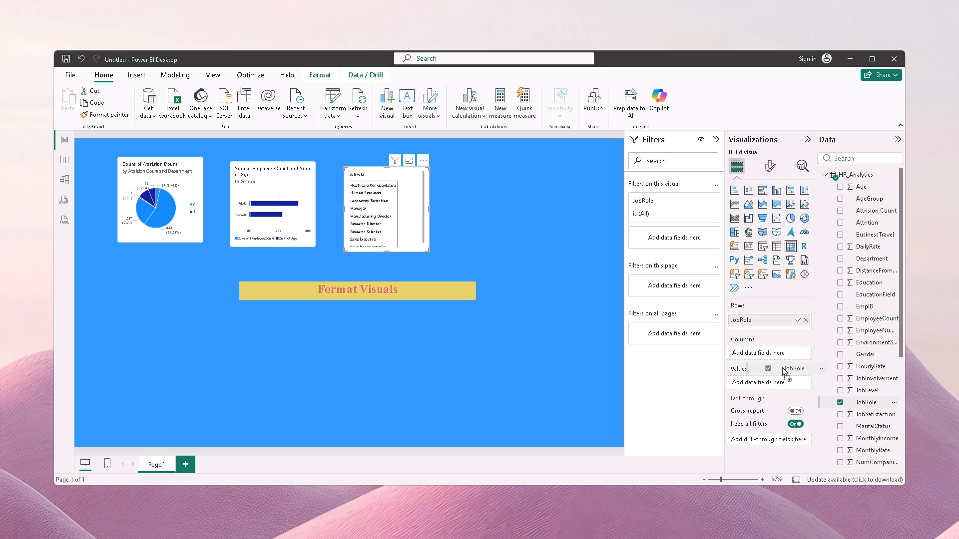
drag(782, 367, 762, 320)
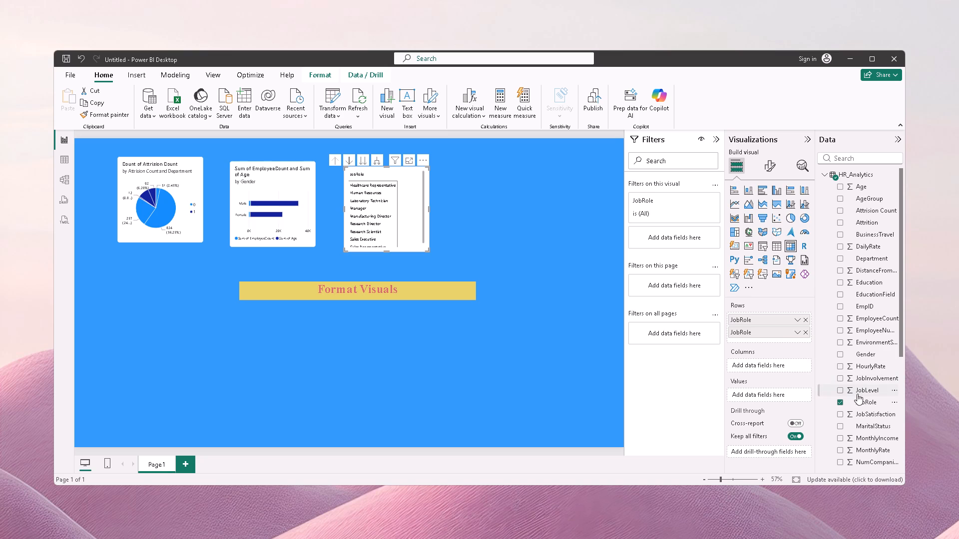
click(842, 414)
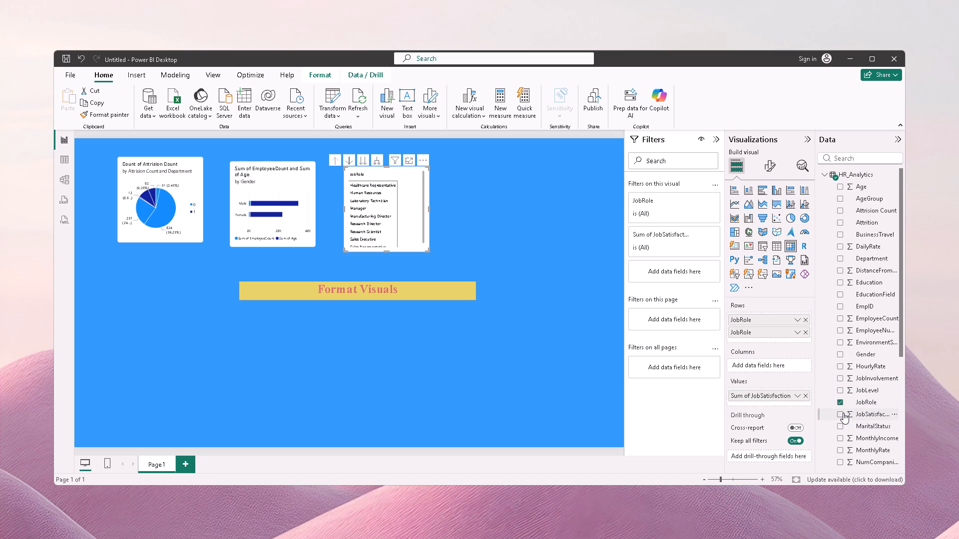
drag(860, 410, 774, 354)
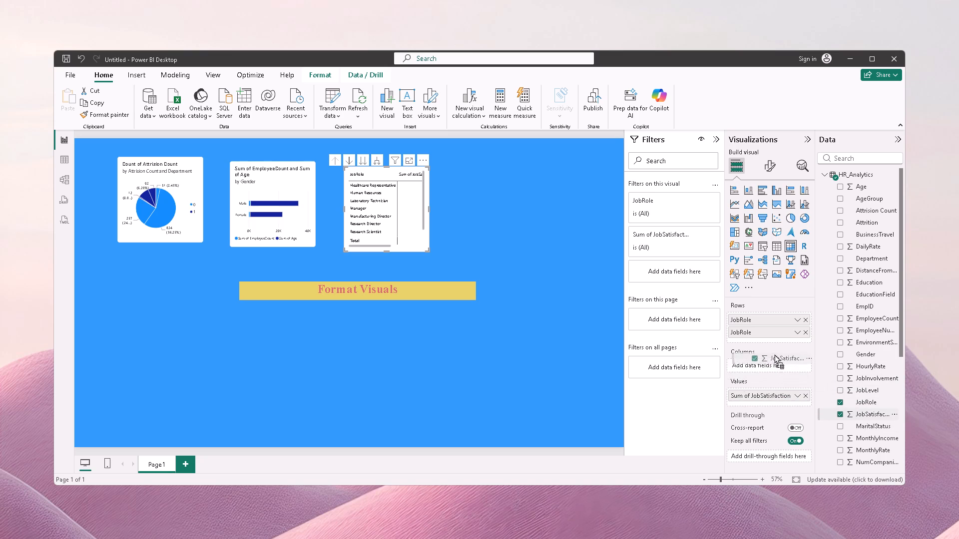
drag(774, 354, 765, 387)
Add AgeGroup twice to the matrix's Columns.
scroll(824, 412, down, 1)
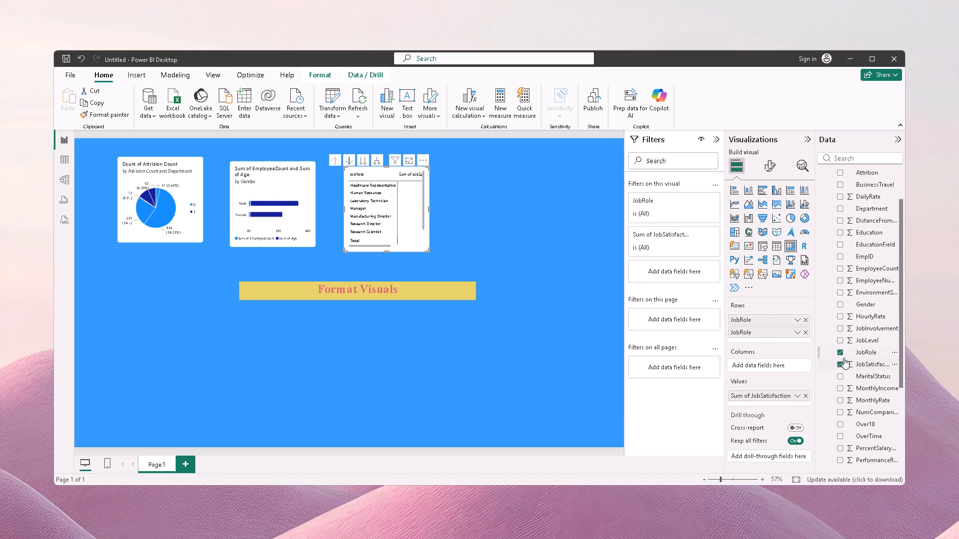
scroll(844, 358, up, 4)
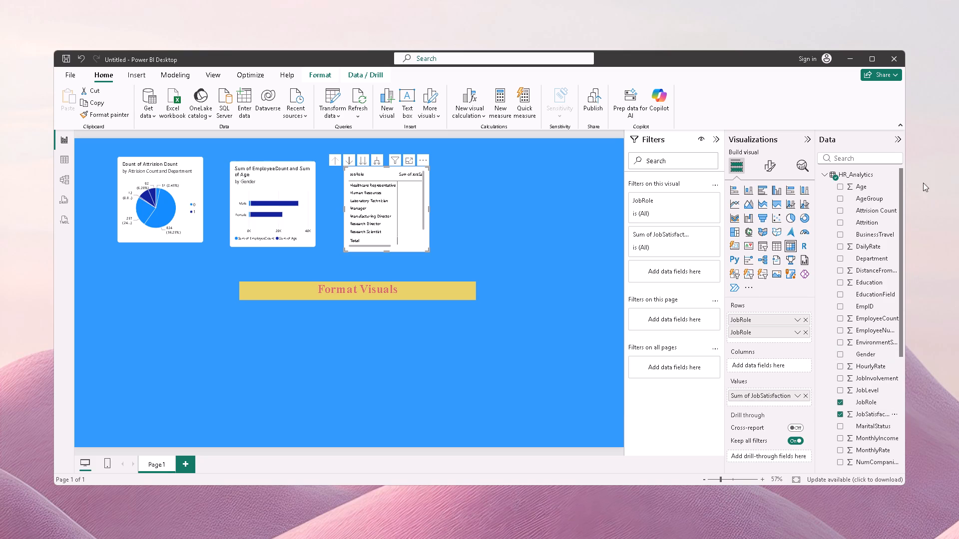
click(840, 197)
drag(872, 195, 775, 355)
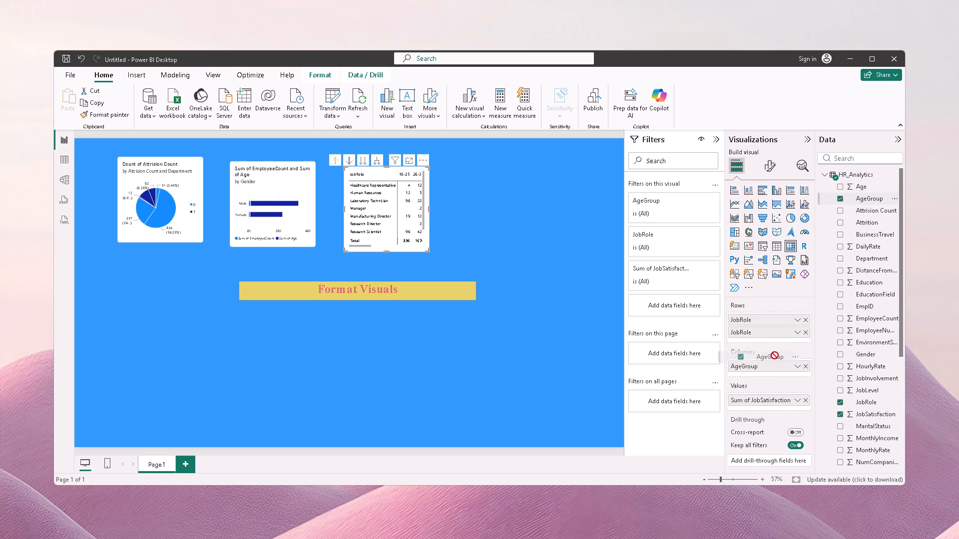
drag(775, 355, 777, 362)
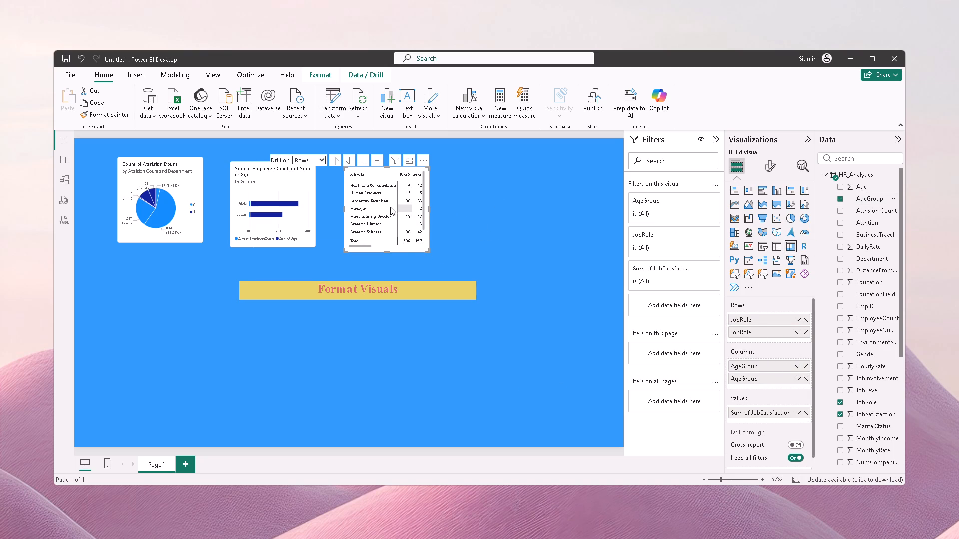
Widen the matrix to the right until all age group columns and the Total column fit, and deselect it.
drag(428, 207, 494, 206)
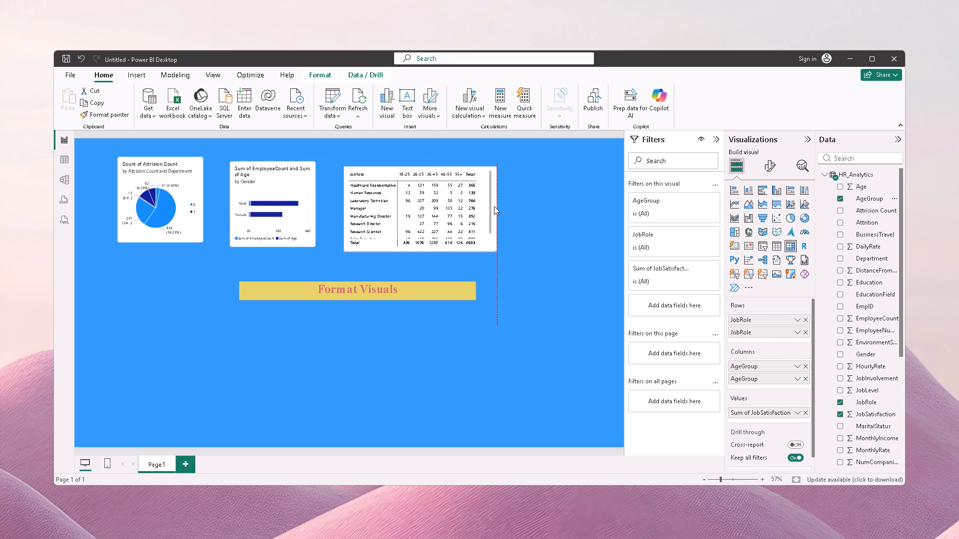
drag(494, 206, 491, 210)
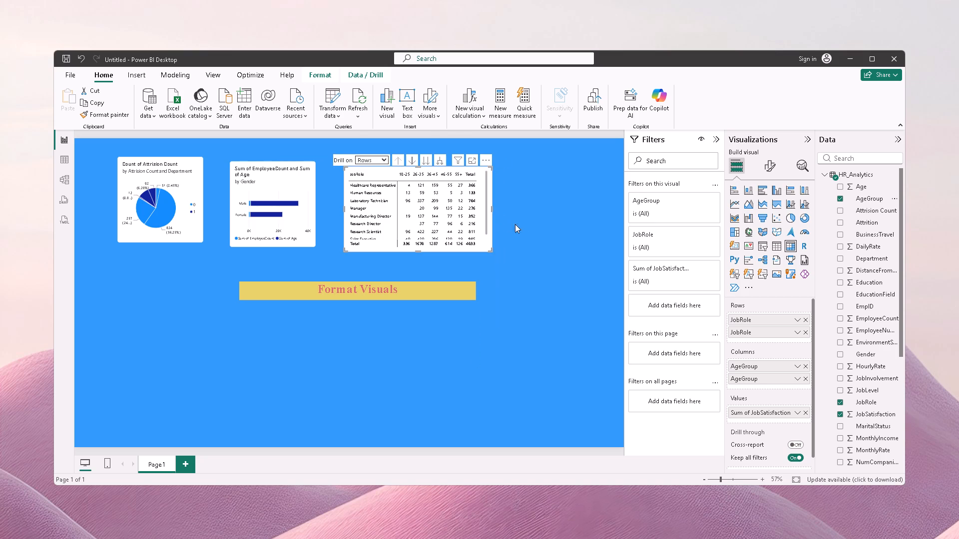
click(490, 207)
drag(491, 208, 551, 203)
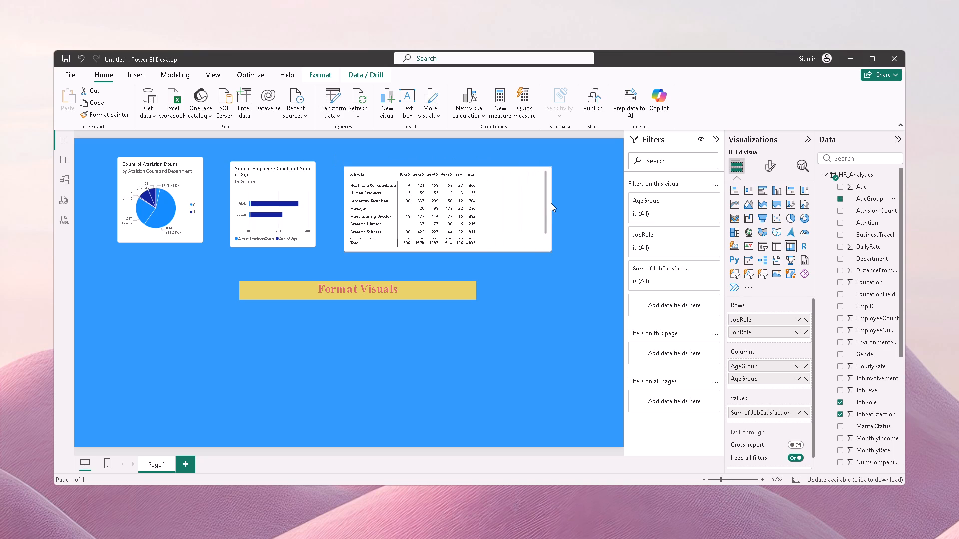
drag(551, 203, 355, 156)
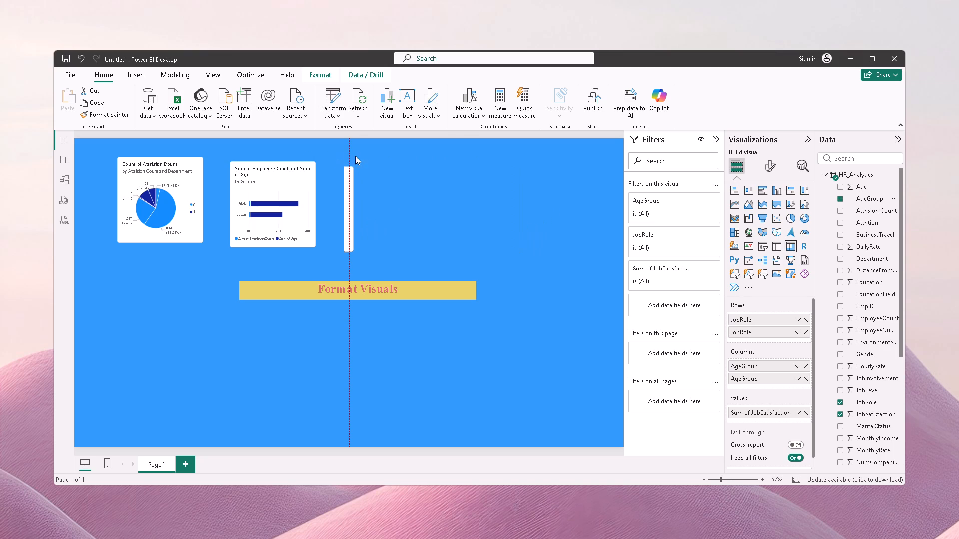
drag(355, 156, 496, 190)
click(552, 220)
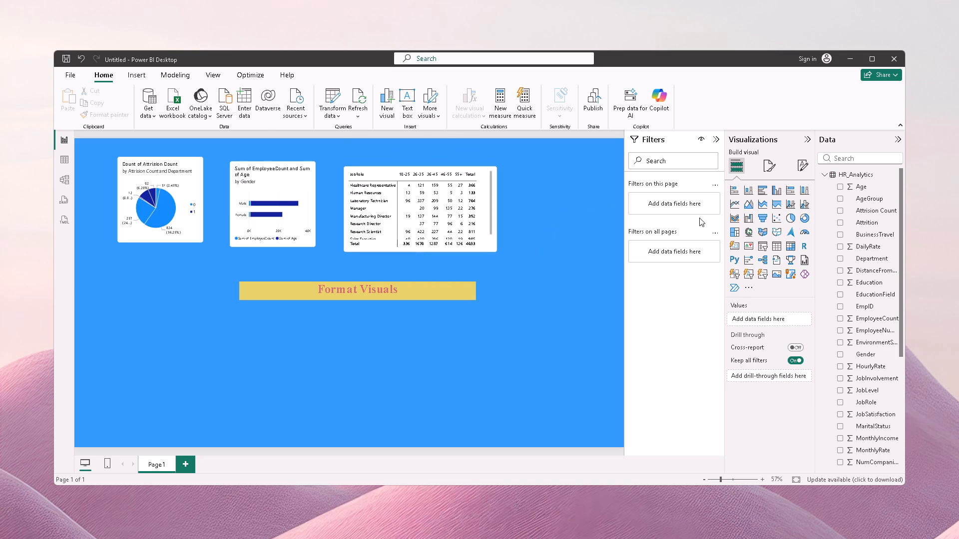